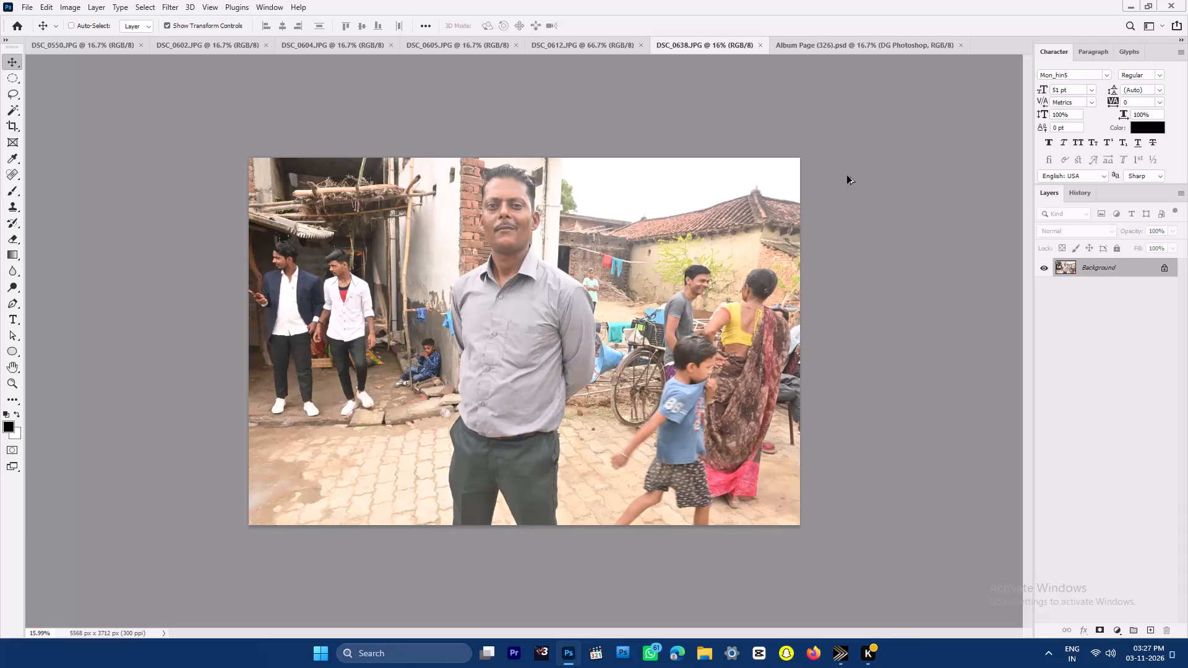
Apply Auto Contrast to the DSC_0638 photo.
key(ctrl+alt+shift+l)
key(ctrl+plus)
key(ctrl+plus)
Reapply the last Curves settings to the photo, with the RGB highlight point at input 215 and output 208.
key(ctrl+alt+m)
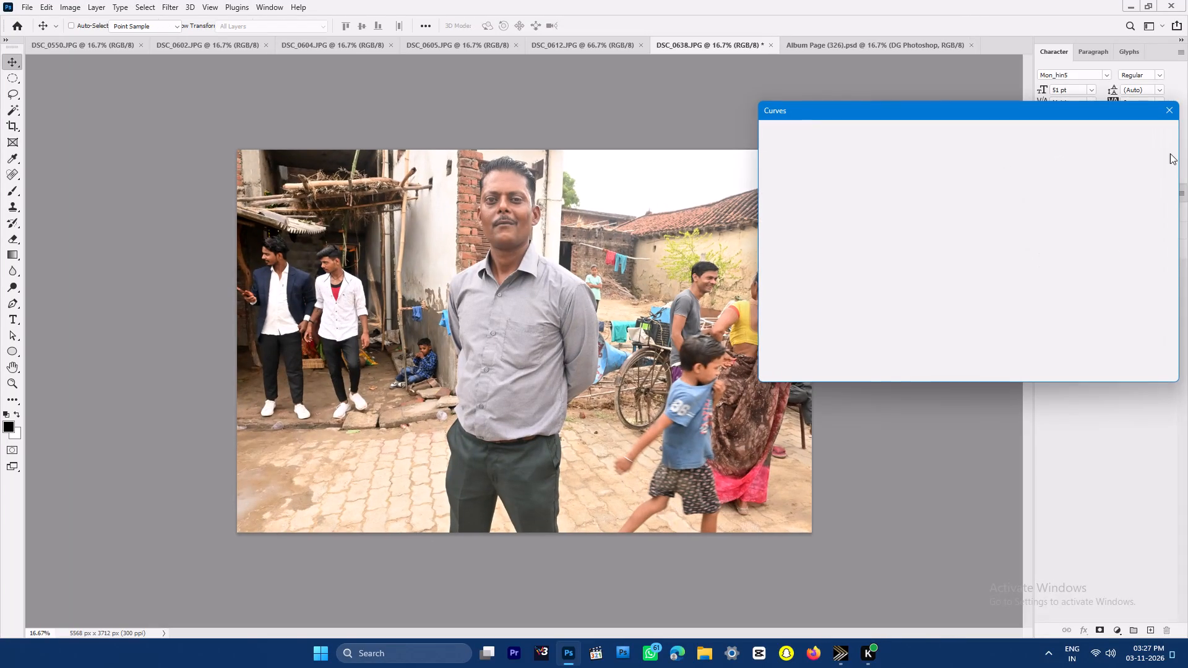
click(957, 199)
key(Down)
key(Down)
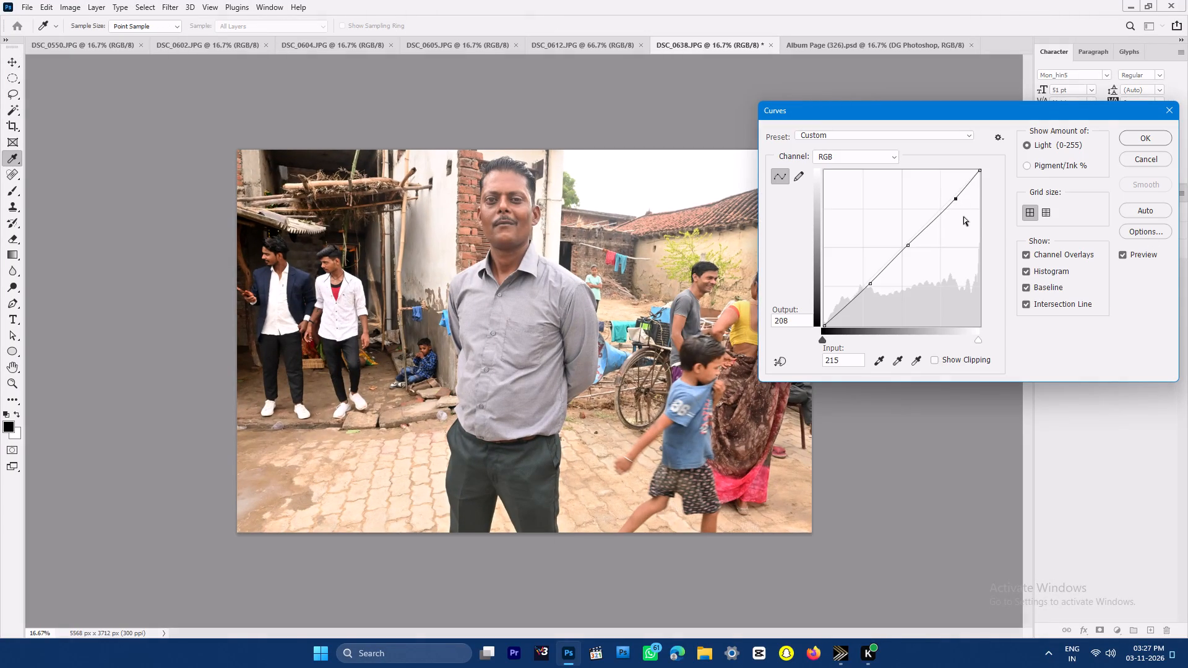
key(Return)
key(Return)
Deepen the photo's shadows in Levels by setting the RGB black input level to about 8.
key(ctrl+l)
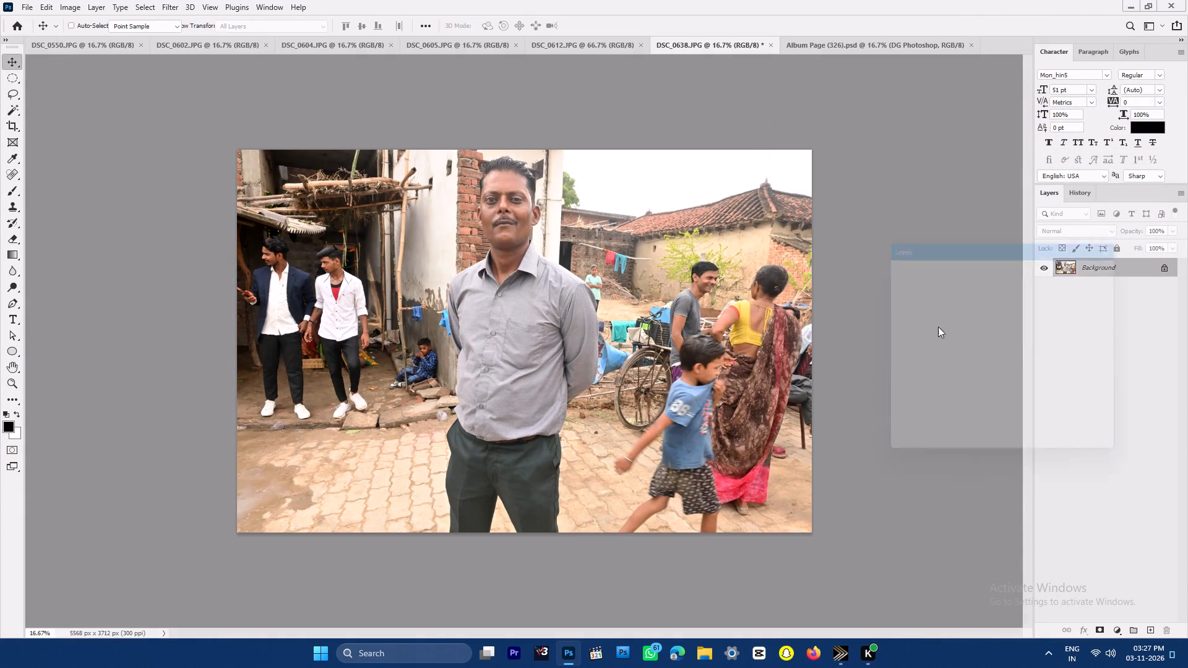
click(900, 377)
key(Down)
key(Return)
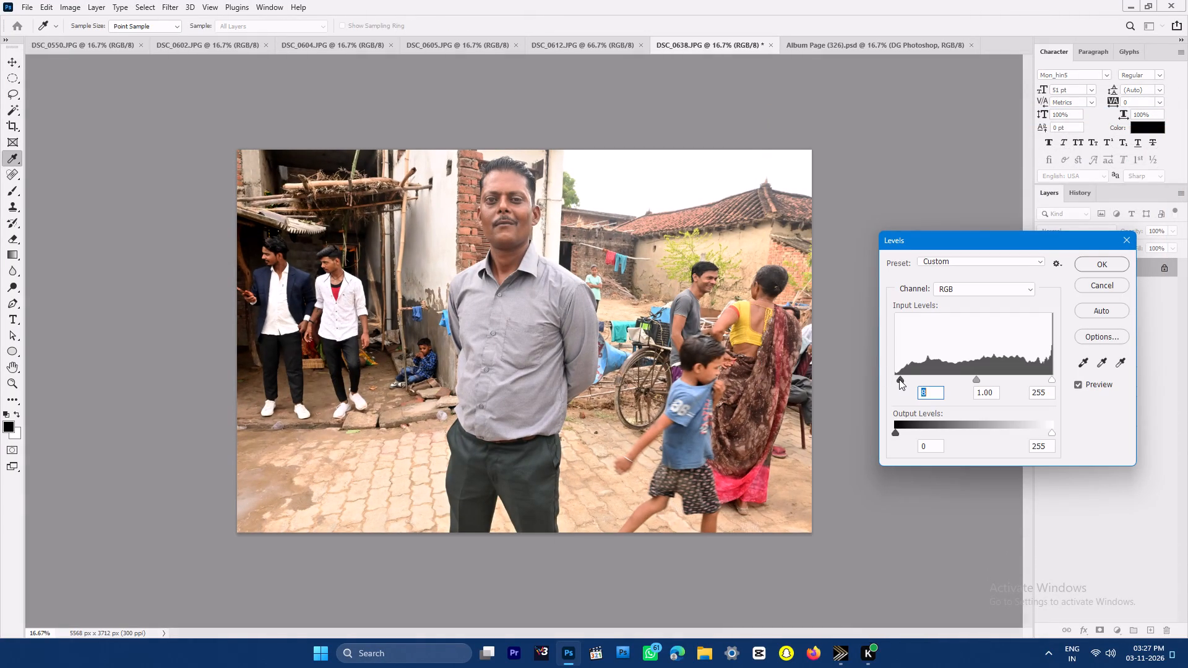
Run the retouching action on the photo, check the standing man's face up close, and fade the effect to a lower opacity.
key(F7)
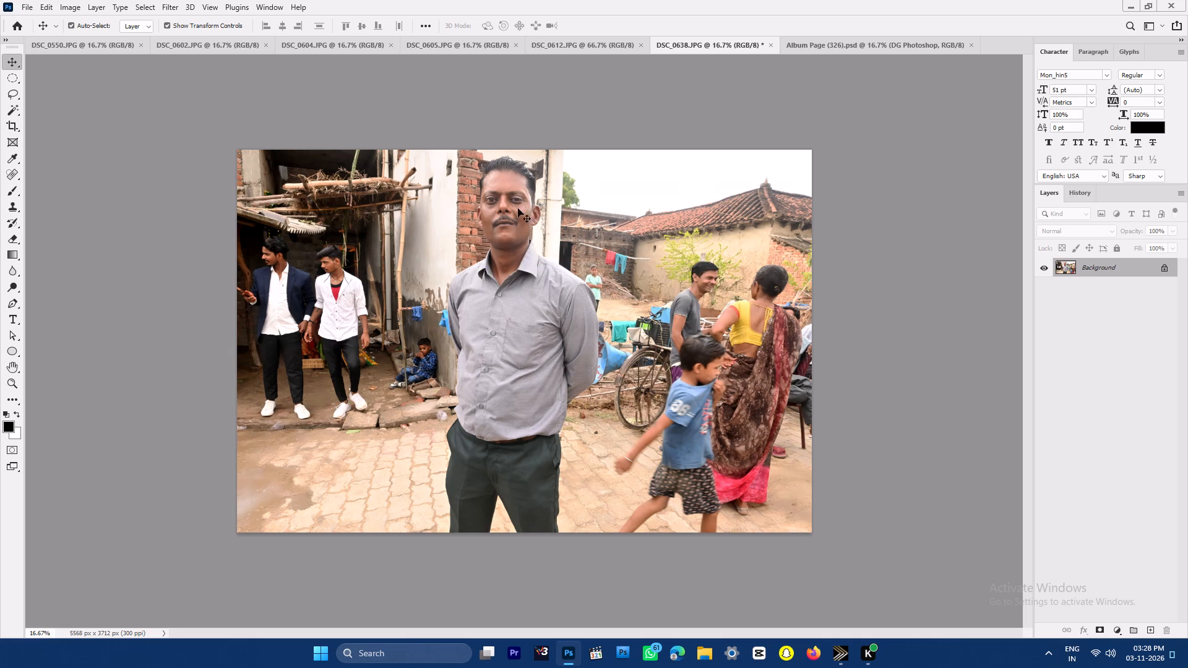
key(ctrl+space)
key(ctrl+space)
key(ctrl+space)
key(ctrl+space)
ctrl+drag(504, 165, 575, 333)
key(ctrl+shift+f)
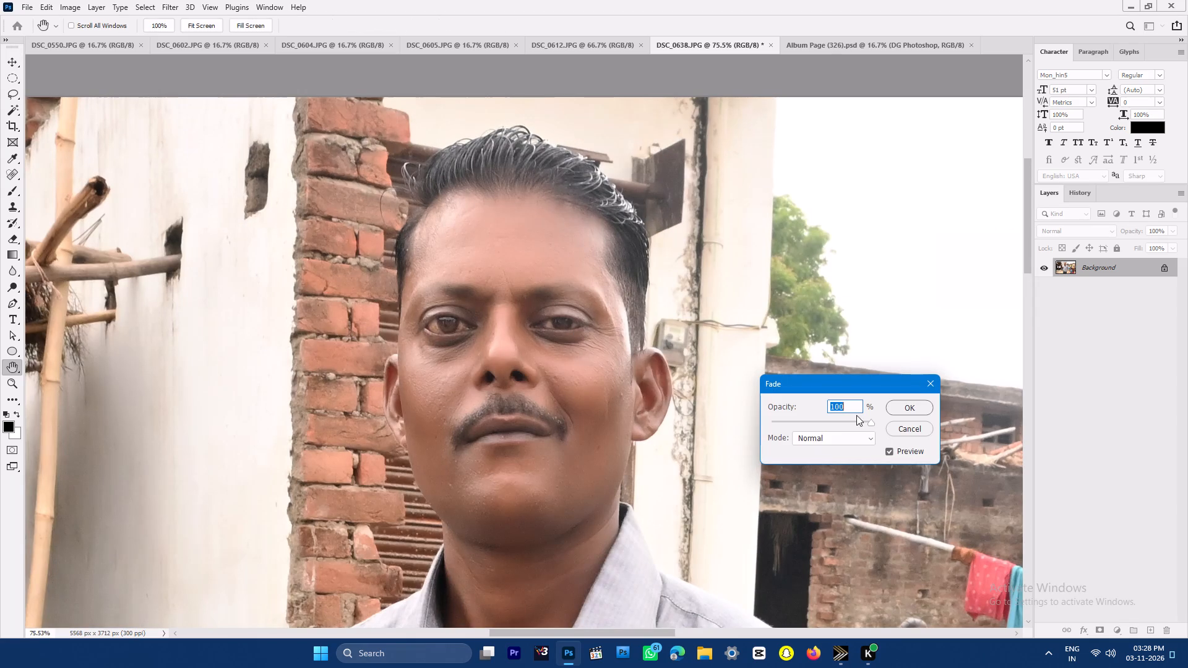
drag(856, 415, 835, 421)
double_click(844, 421)
key(Return)
key(Return)
Paint a skin tone sampled from the forehead over the cheek edge beside the man's ear with a 70 px brush.
key(b)
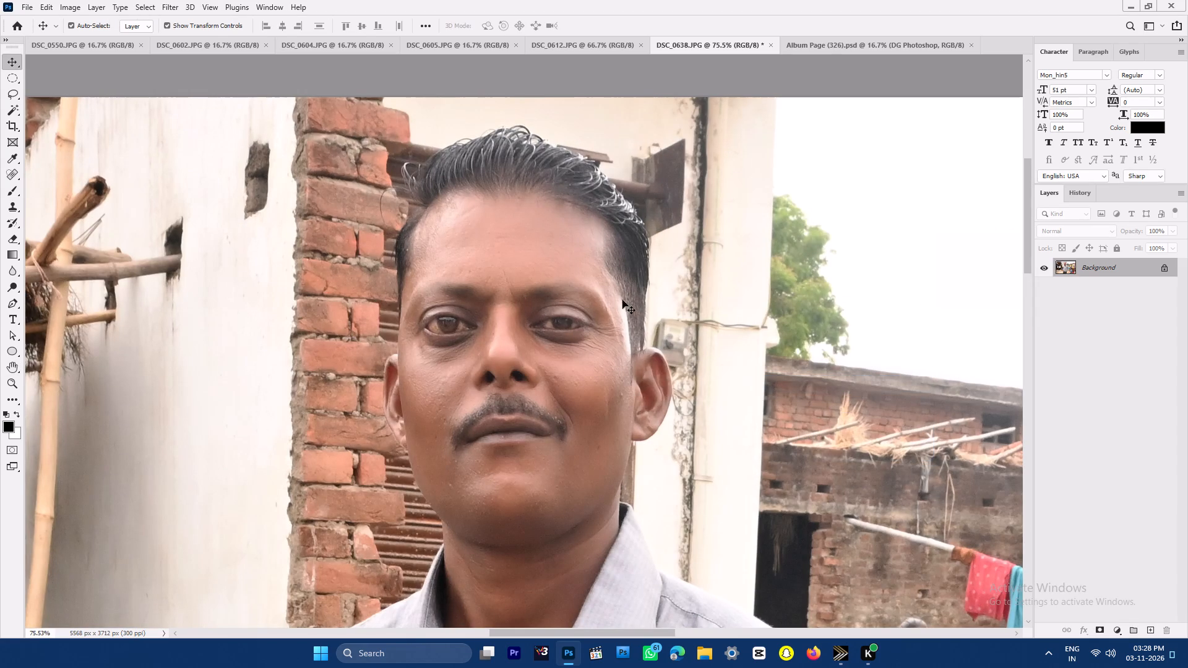
key(bracketleft)
key(bracketleft)
key(bracketleft)
text([[[[[)
key(bracketleft)
alt+click(592, 266)
drag(626, 322, 628, 369)
Apply Selective Color to the photo, reducing cyan in the Reds and raising black in the Blacks to about +16.
key(ctrl+0)
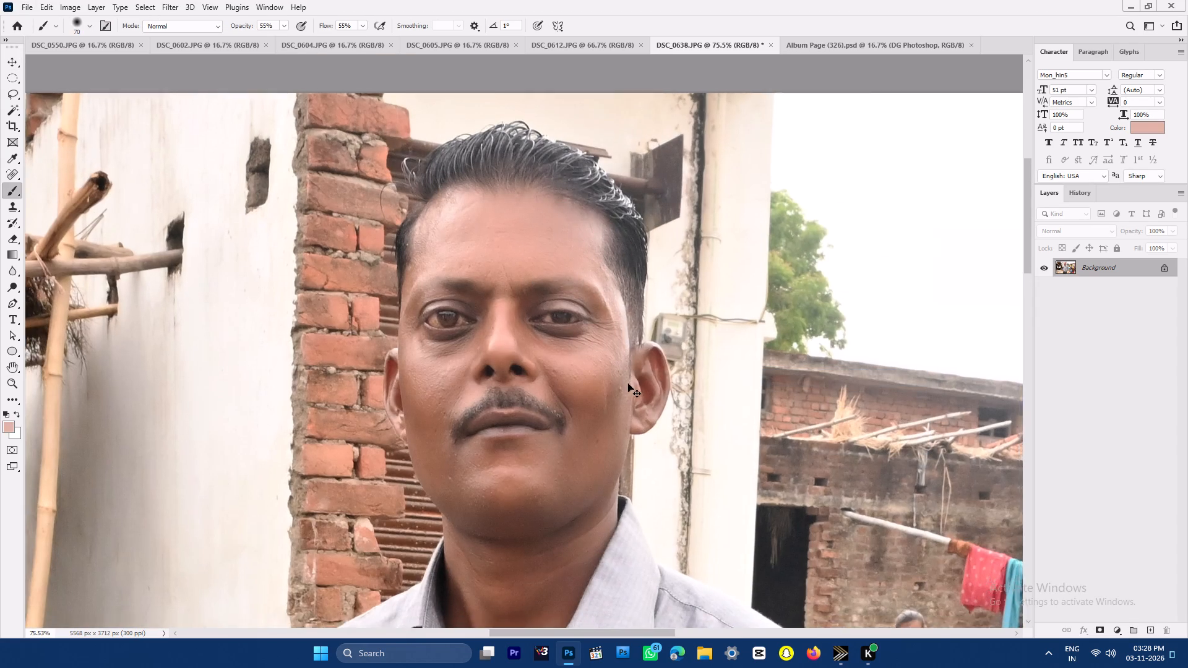
key(alt+i)
text(as)
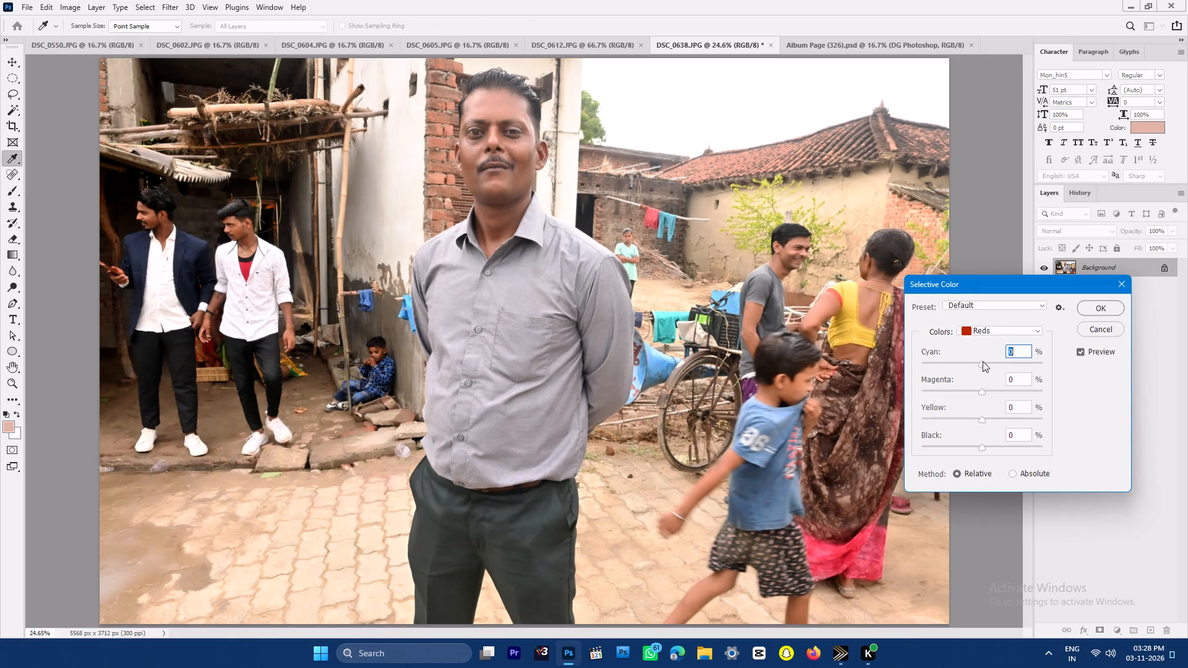
drag(983, 365, 968, 366)
key(Down)
key(Up)
click(995, 327)
click(988, 429)
key(Down)
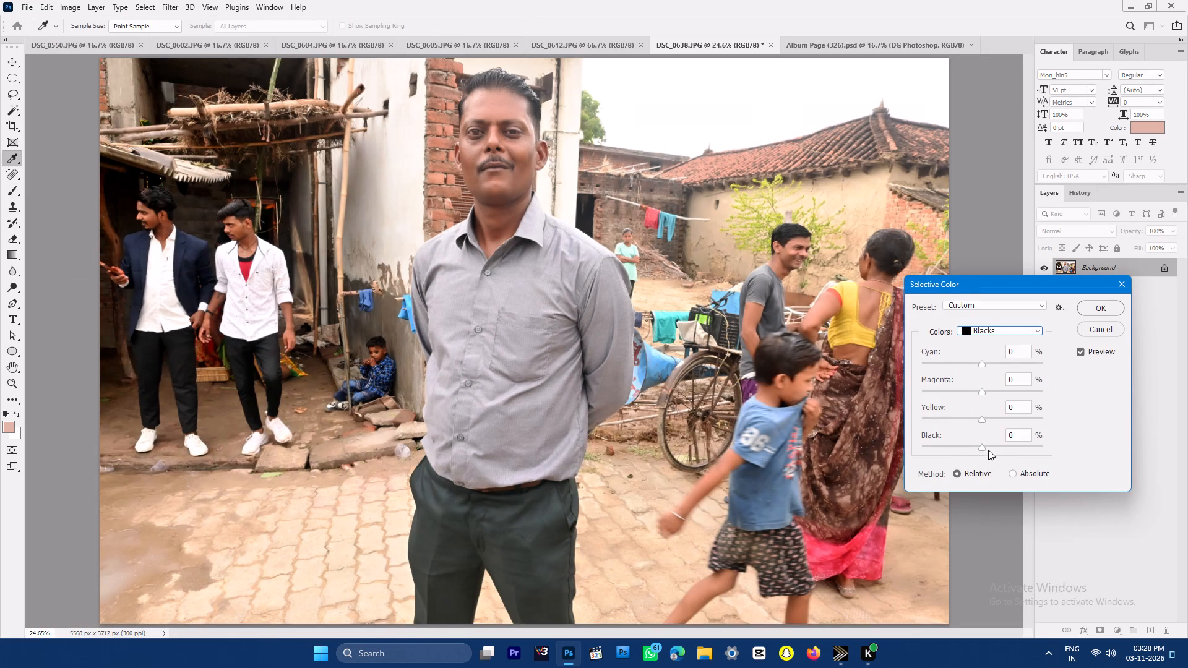
click(989, 449)
key(Down)
key(Down)
key(Return)
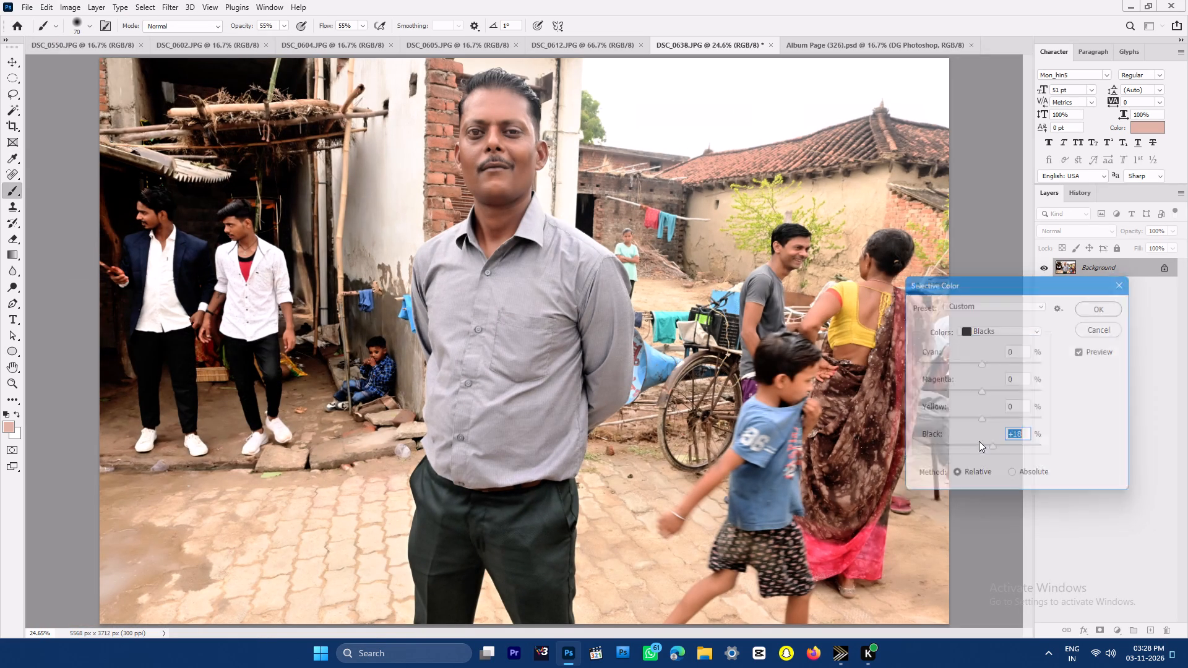
Brighten the photo's highlights by slightly lowering the white input level in Levels.
key(ctrl+l)
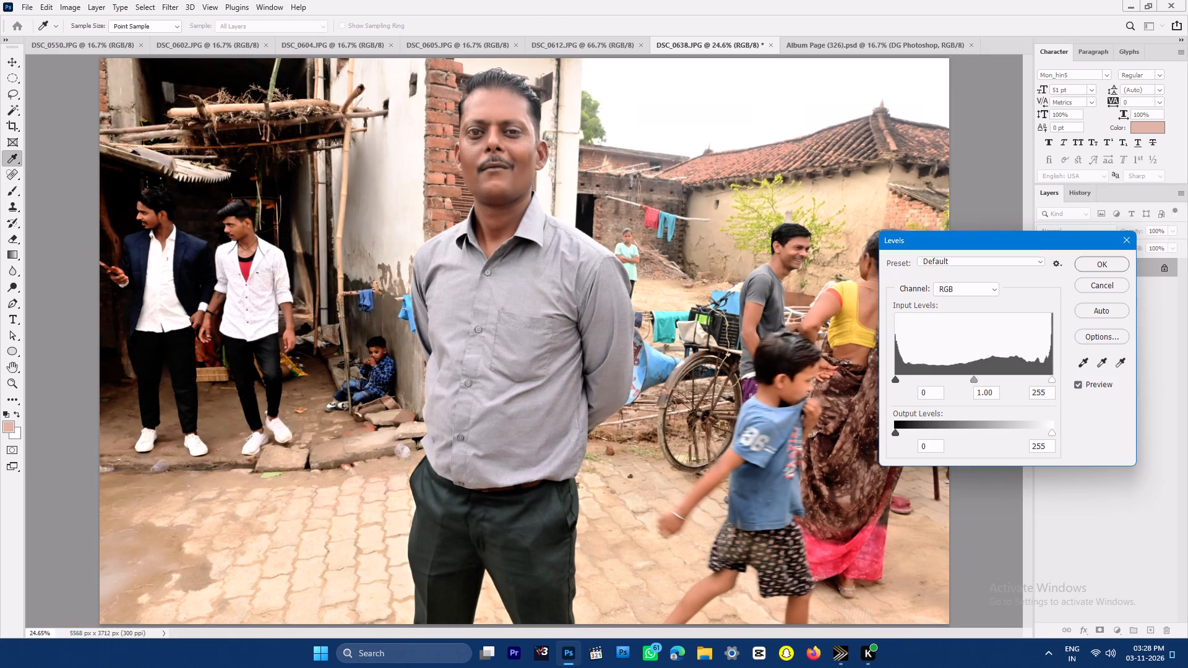
click(1050, 380)
key(Return)
Cut the whole edited photo and close the DSC_0638 file without saving it.
key(ctrl+a)
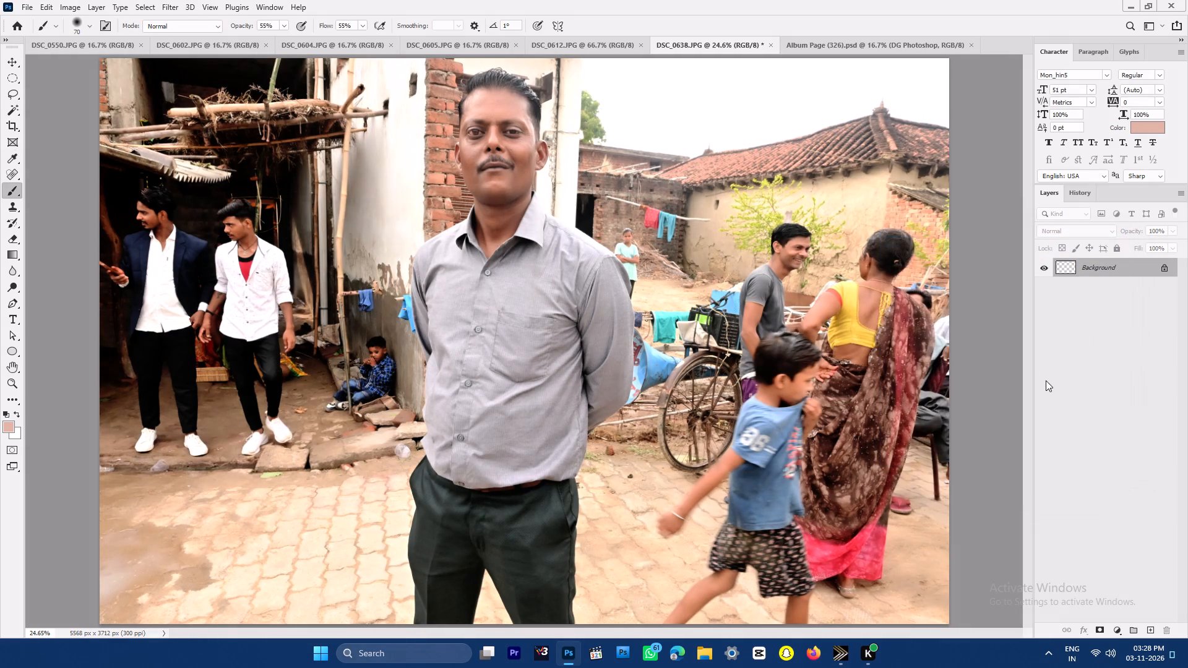
key(ctrl+x)
key(ctrl+w)
key(Right)
key(Return)
key(ctrl+0)
Delete the "Ring Ceremony" text from the album page.
key(v)
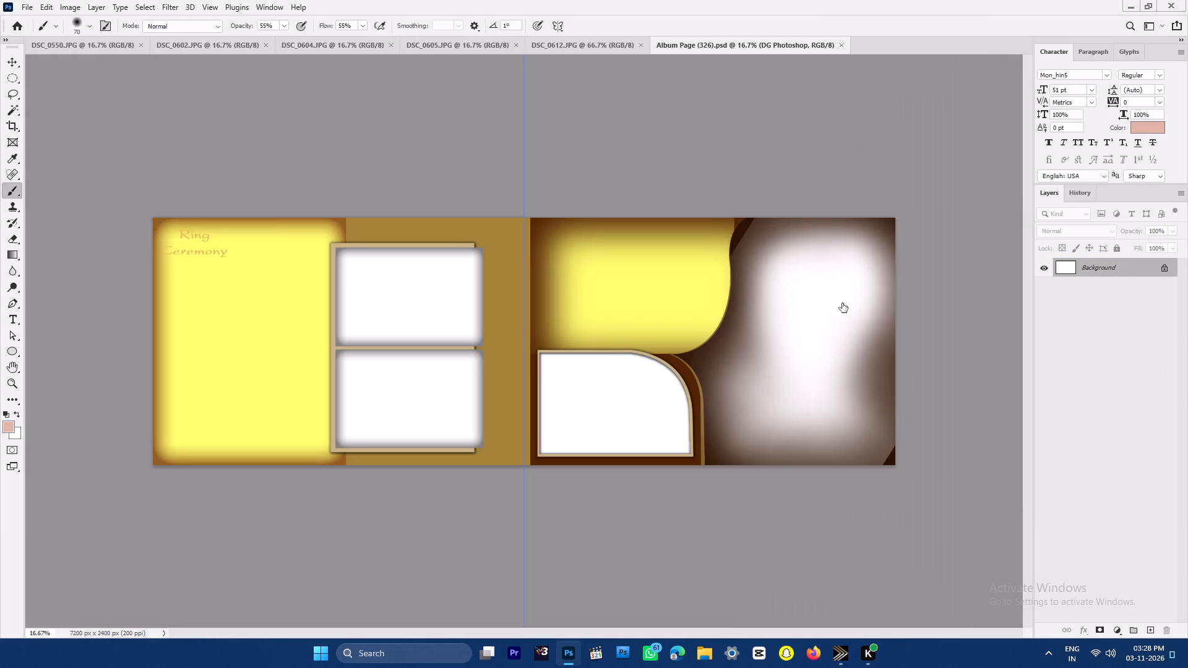
key(v)
click(889, 325)
key(ctrl+space)
ctrl+drag(342, 242, 333, 229)
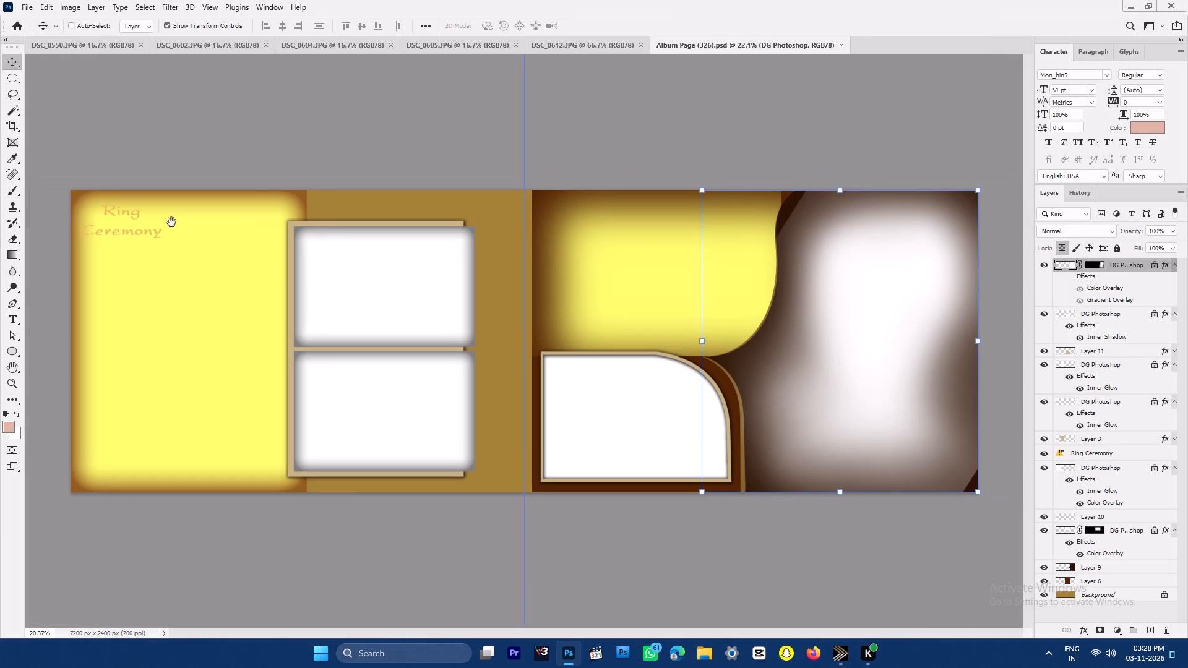
click(126, 214)
key(Delete)
click(403, 308)
click(403, 98)
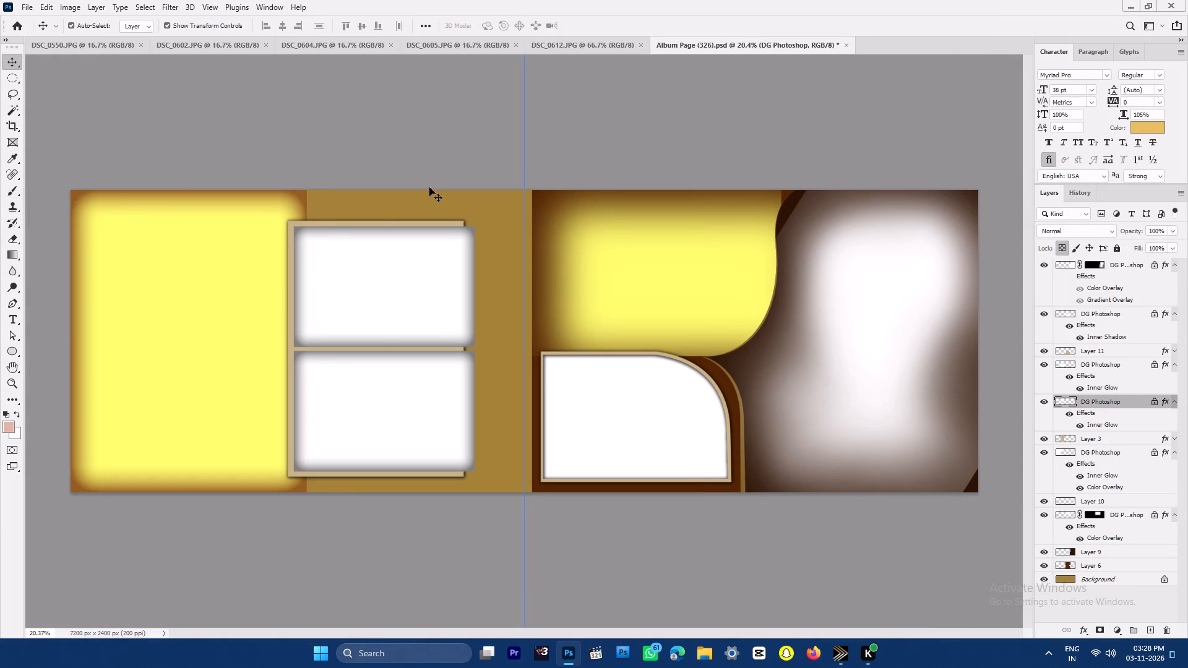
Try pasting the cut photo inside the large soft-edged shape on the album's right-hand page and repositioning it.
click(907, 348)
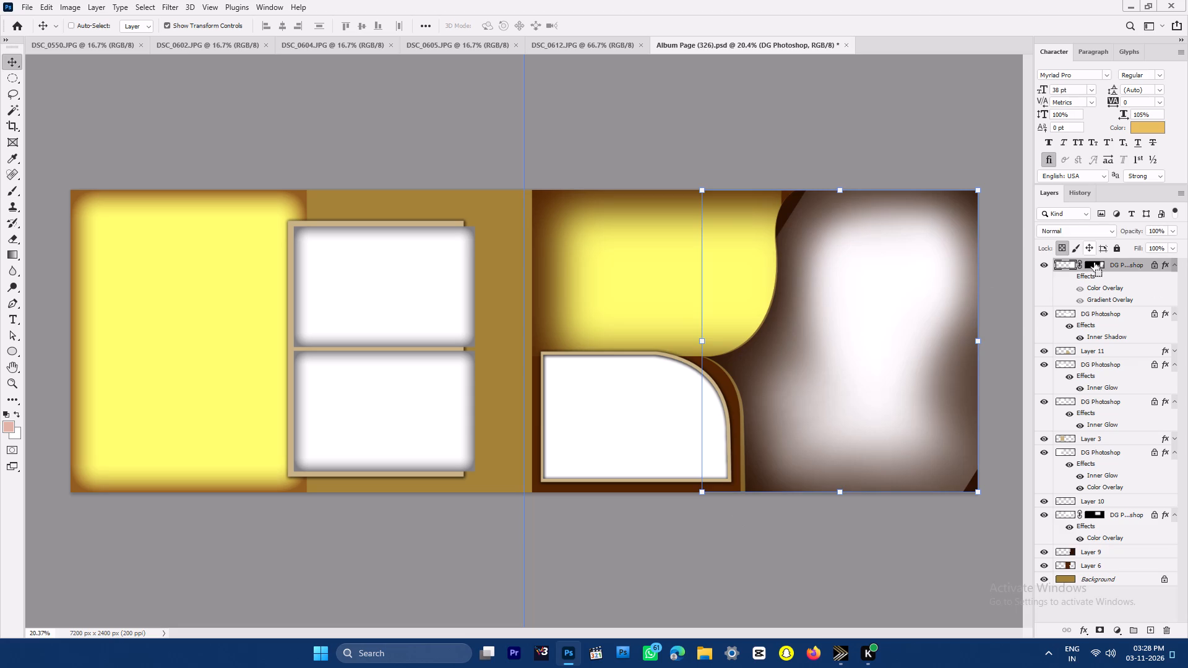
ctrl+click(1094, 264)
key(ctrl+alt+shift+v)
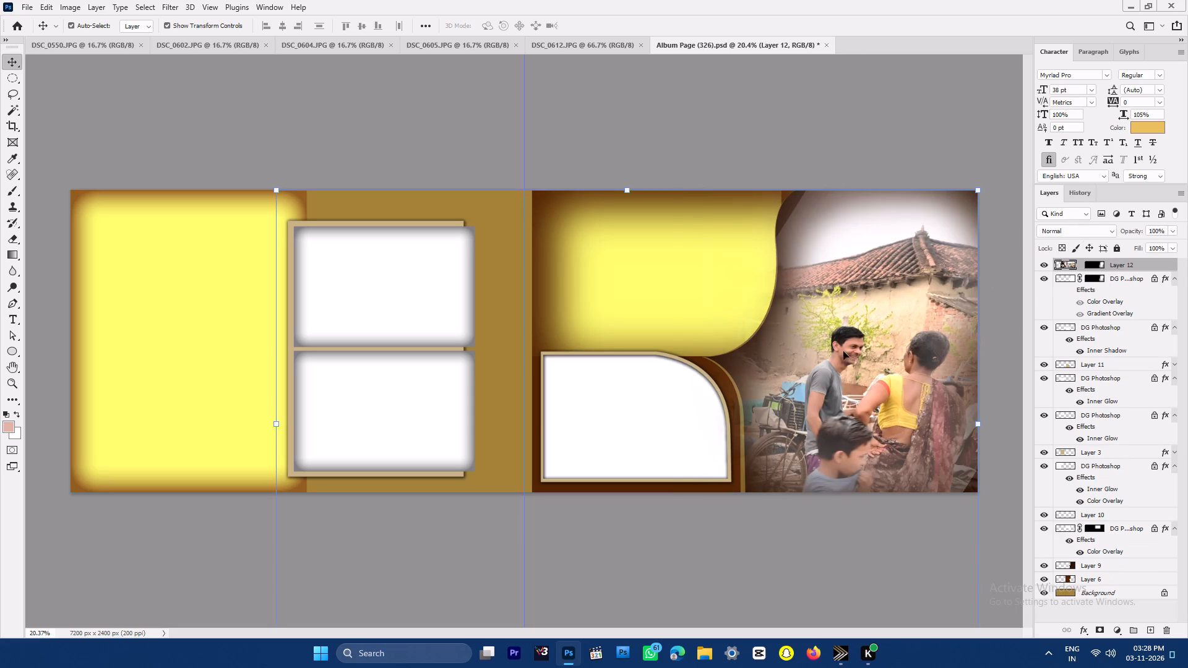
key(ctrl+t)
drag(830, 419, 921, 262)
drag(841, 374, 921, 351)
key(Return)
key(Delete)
Resample the album page to a resolution of 300 pixels/inch and save the file.
key(ctrl+alt+i)
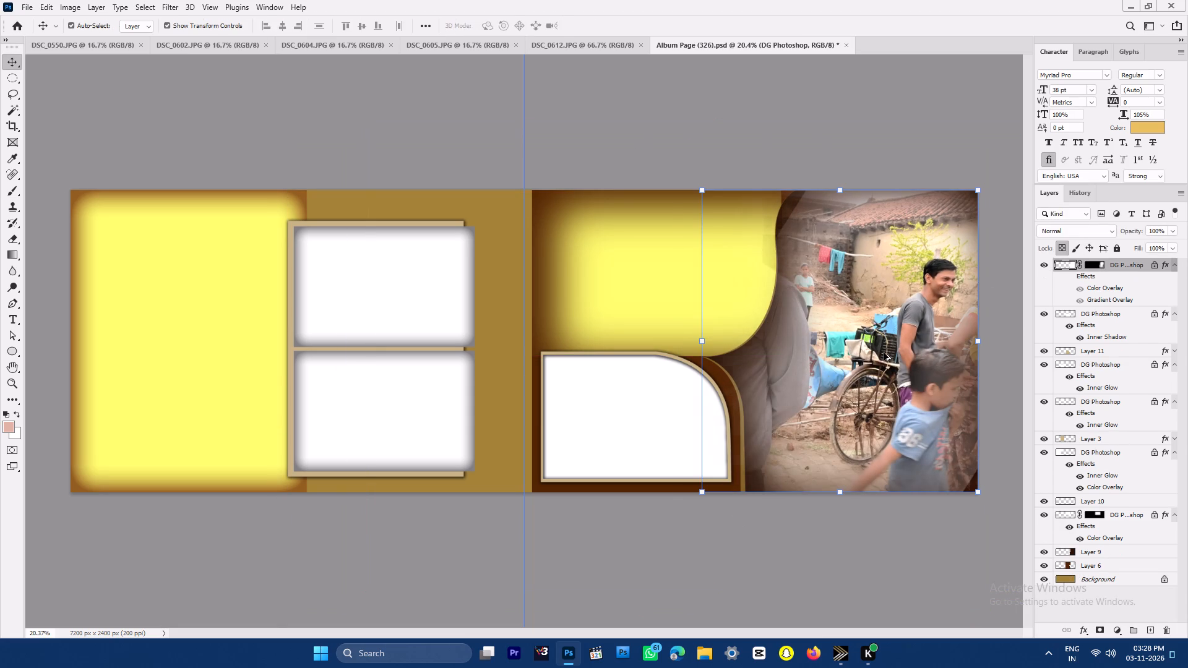
drag(660, 270, 635, 265)
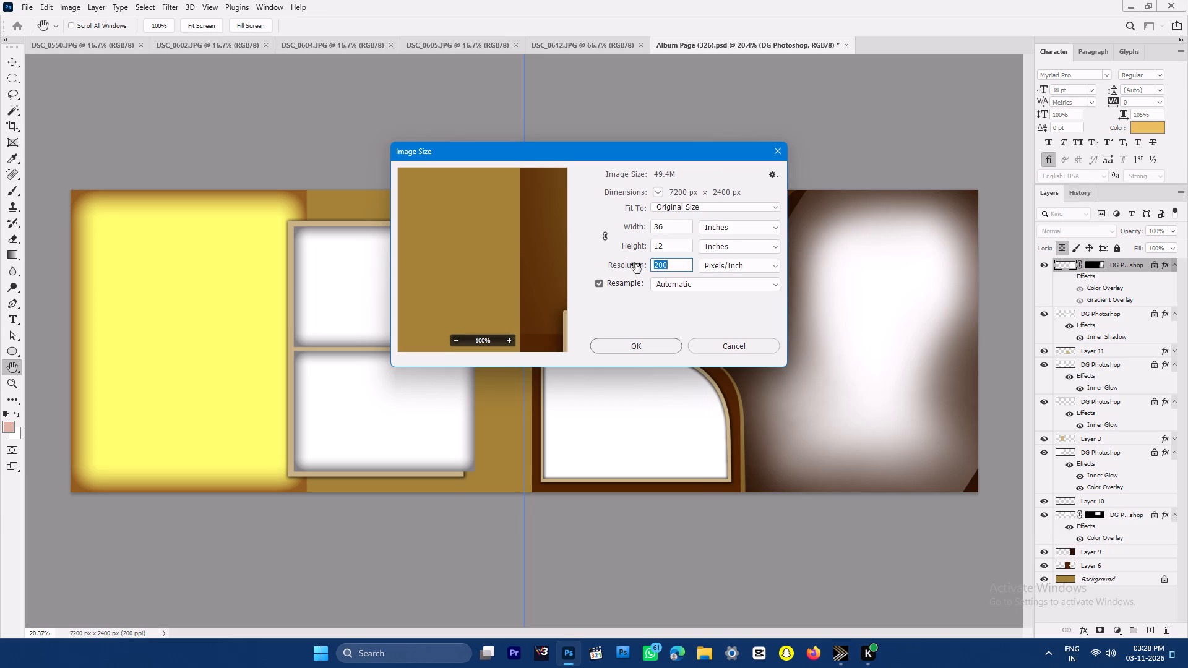
text(300)
click(646, 352)
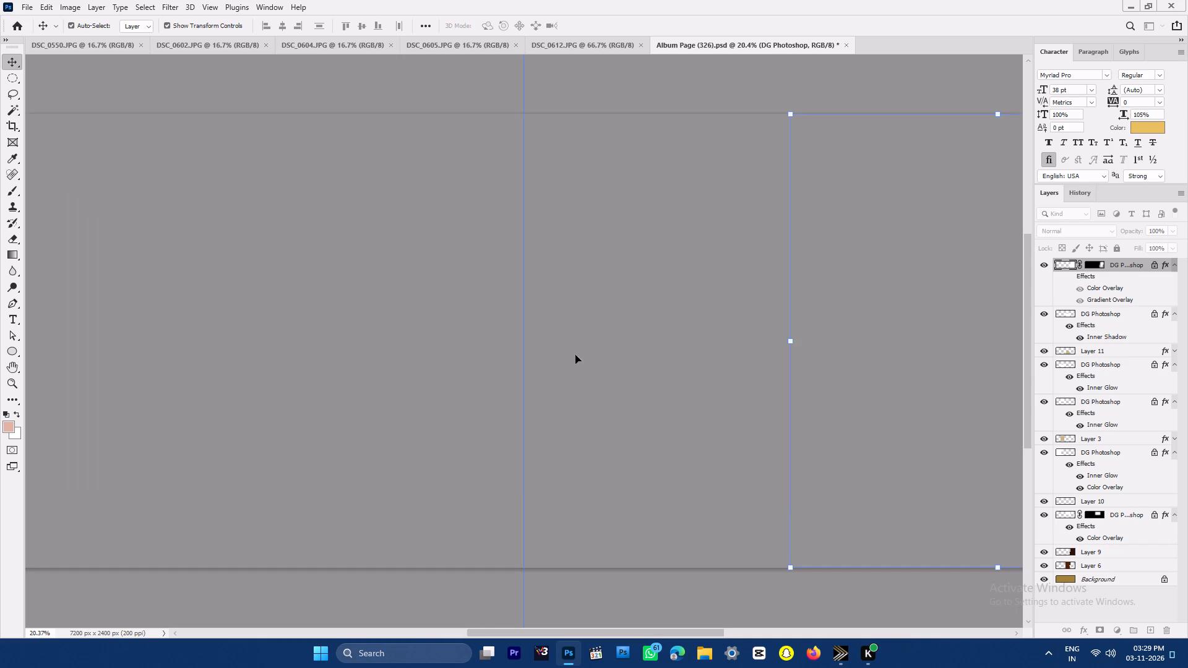
key(ctrl+0)
key(ctrl+s)
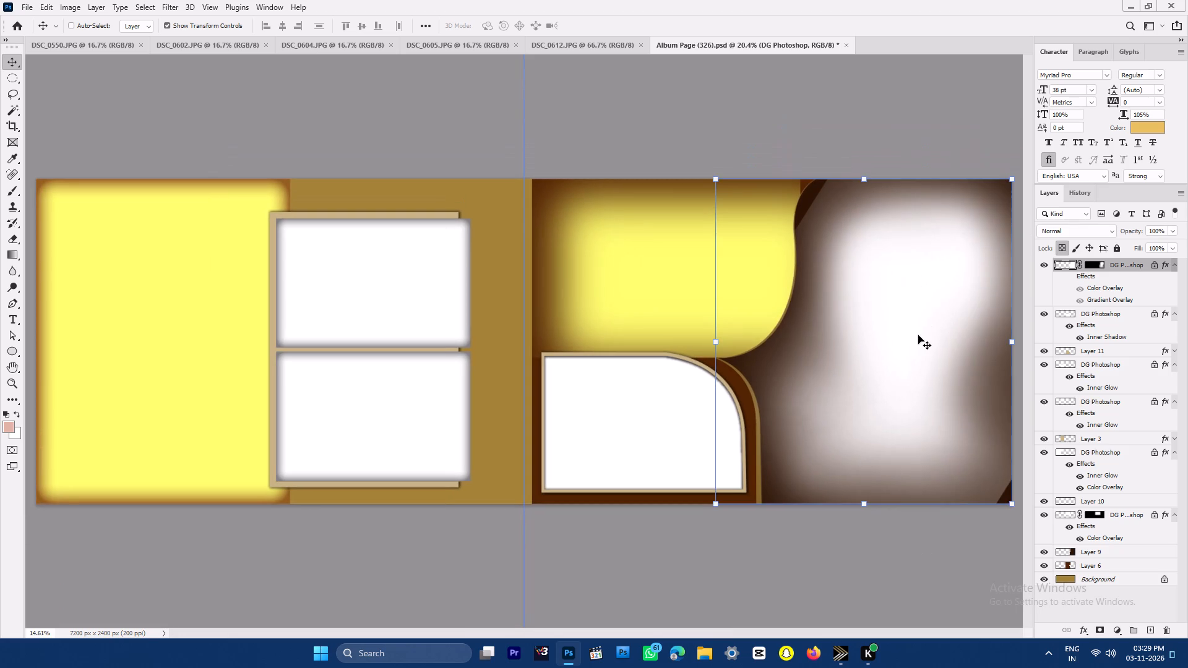
Paste the cut photo inside the large soft-edged shape on the right-hand page and position it so the standing man fills the shape.
click(918, 335)
ctrl+click(1094, 262)
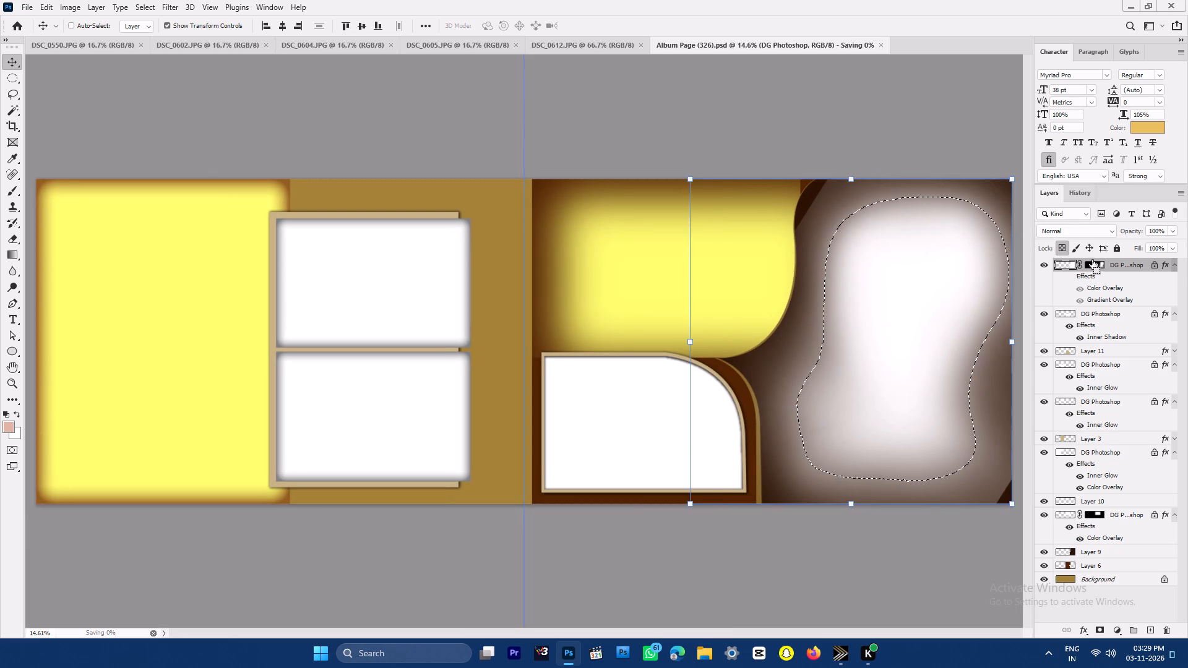
key(ctrl+alt+shift+v)
key(ctrl+t)
drag(843, 352, 936, 306)
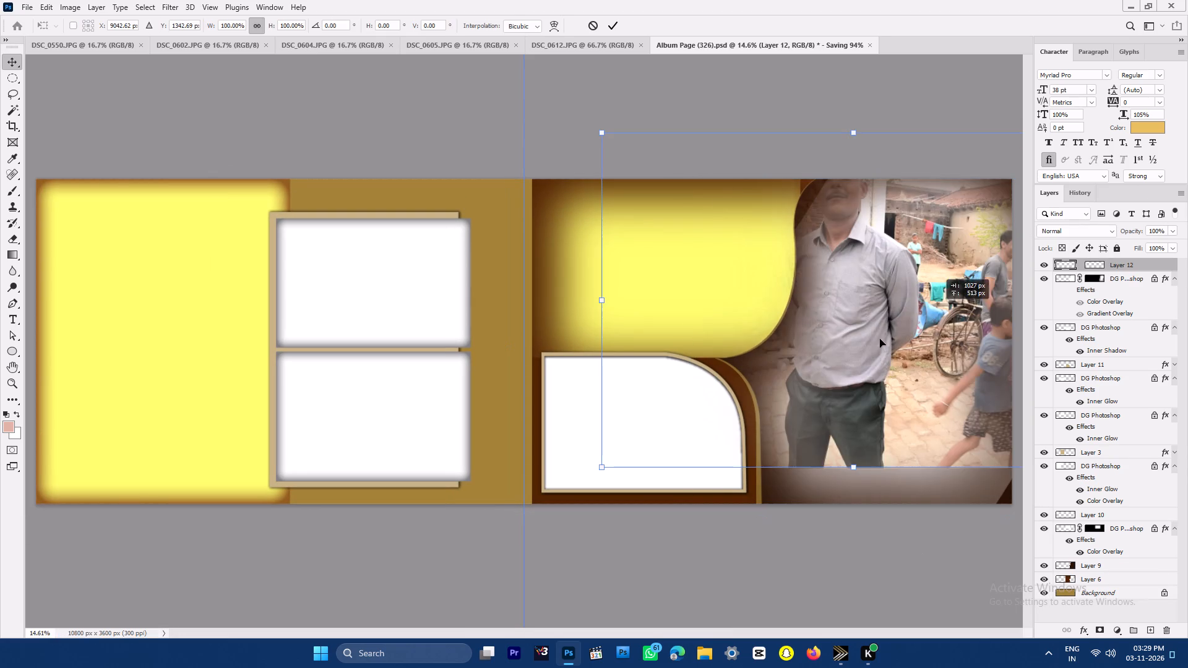
drag(880, 339, 945, 383)
key(Return)
key(Return)
key(Return)
key(Return)
key(Return)
key(Left)
key(Left)
key(Left)
key(Left)
key(Left)
key(Left)
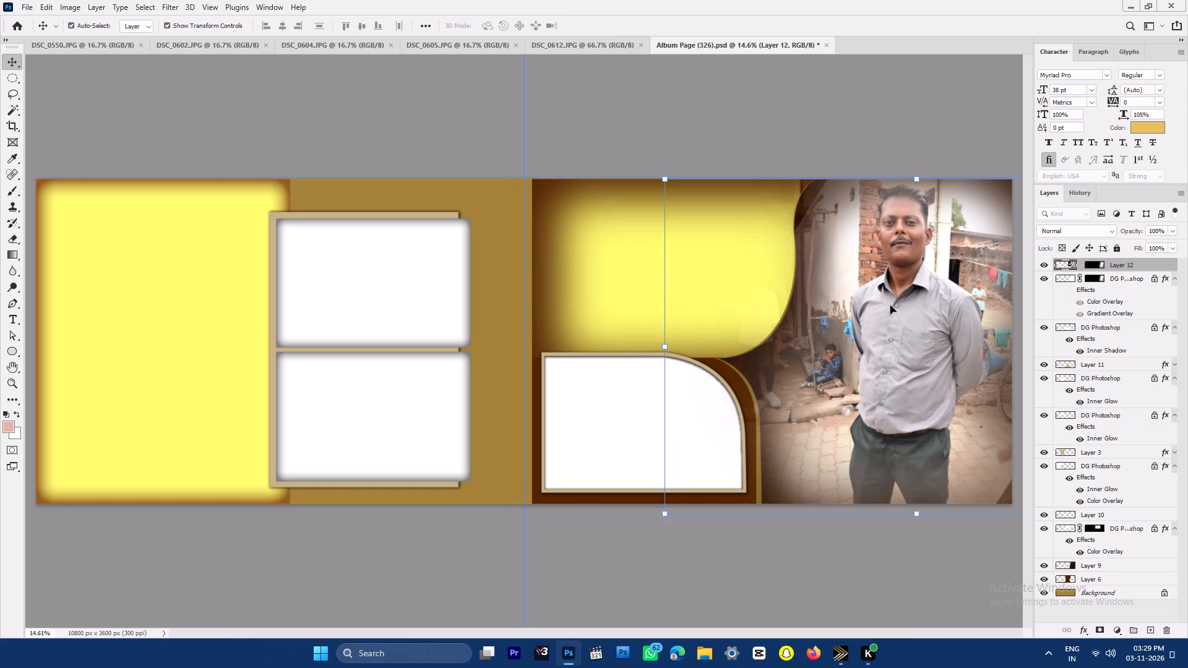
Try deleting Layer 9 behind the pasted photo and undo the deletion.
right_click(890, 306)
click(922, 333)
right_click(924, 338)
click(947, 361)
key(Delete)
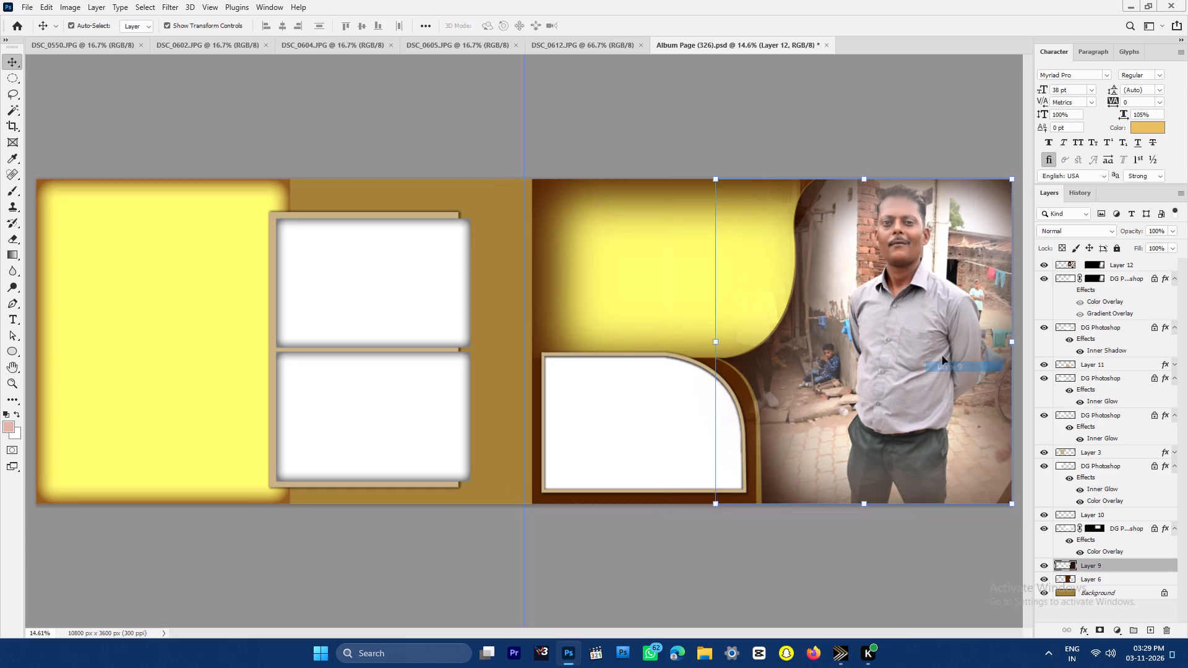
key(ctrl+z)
Delete the masked DG Photoshop placeholder layer directly beneath the pasted photo.
click(903, 272)
right_click(902, 271)
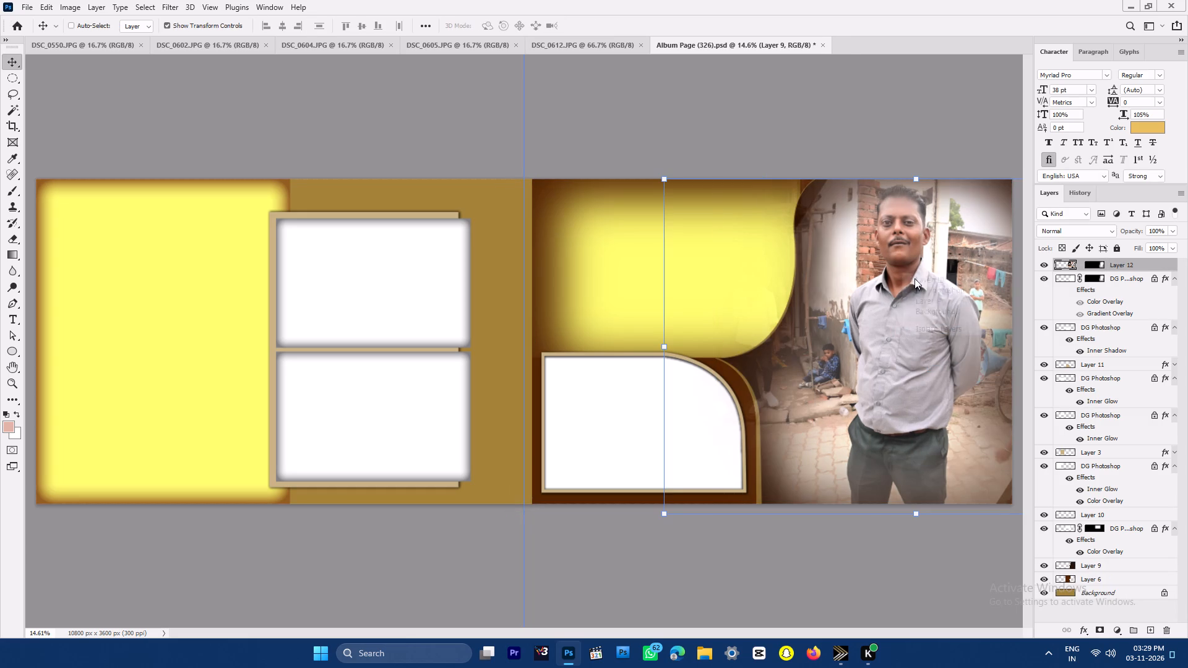
click(931, 293)
key(Delete)
Paint white on Layer 12's mask with an 1100 px soft brush to reveal the photo's upper edge around the man's head.
click(900, 267)
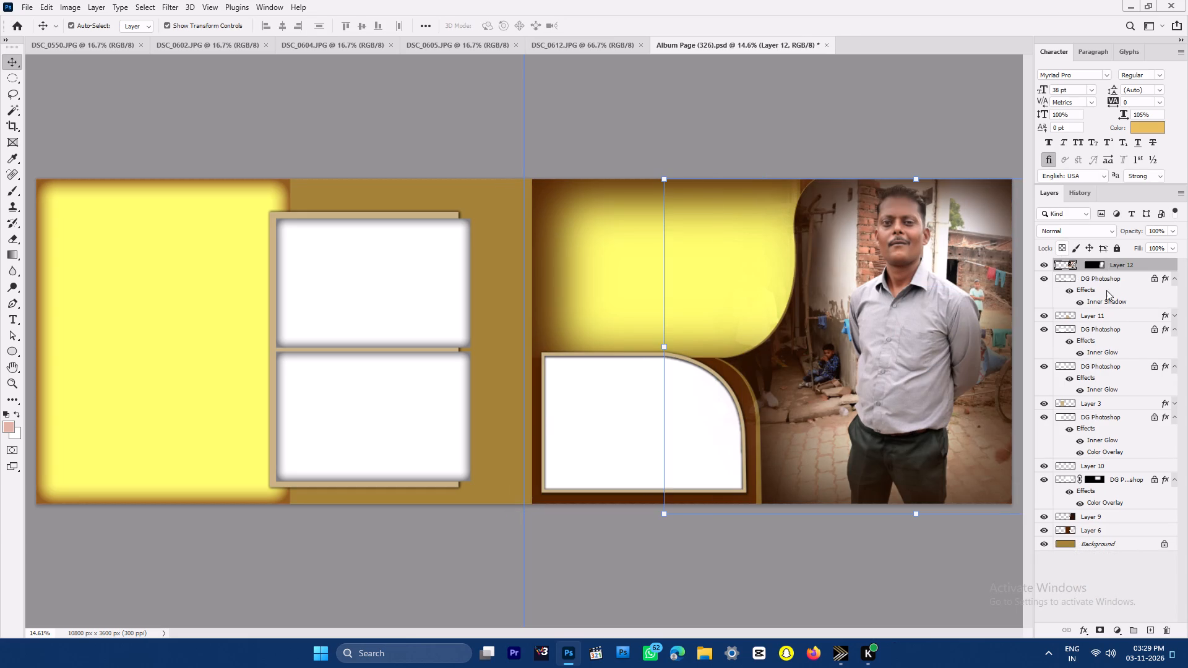
click(1096, 264)
key(b)
key(bracketright)
key(bracketright)
key(bracketright)
key(bracketright)
key(bracketright)
key(bracketright)
key(bracketright)
key(bracketright)
key(bracketright)
key(bracketright)
key(bracketright)
key(bracketright)
key(bracketright)
key(bracketright)
key(bracketright)
key(bracketright)
key(bracketright)
key(bracketright)
key(bracketright)
key(bracketright)
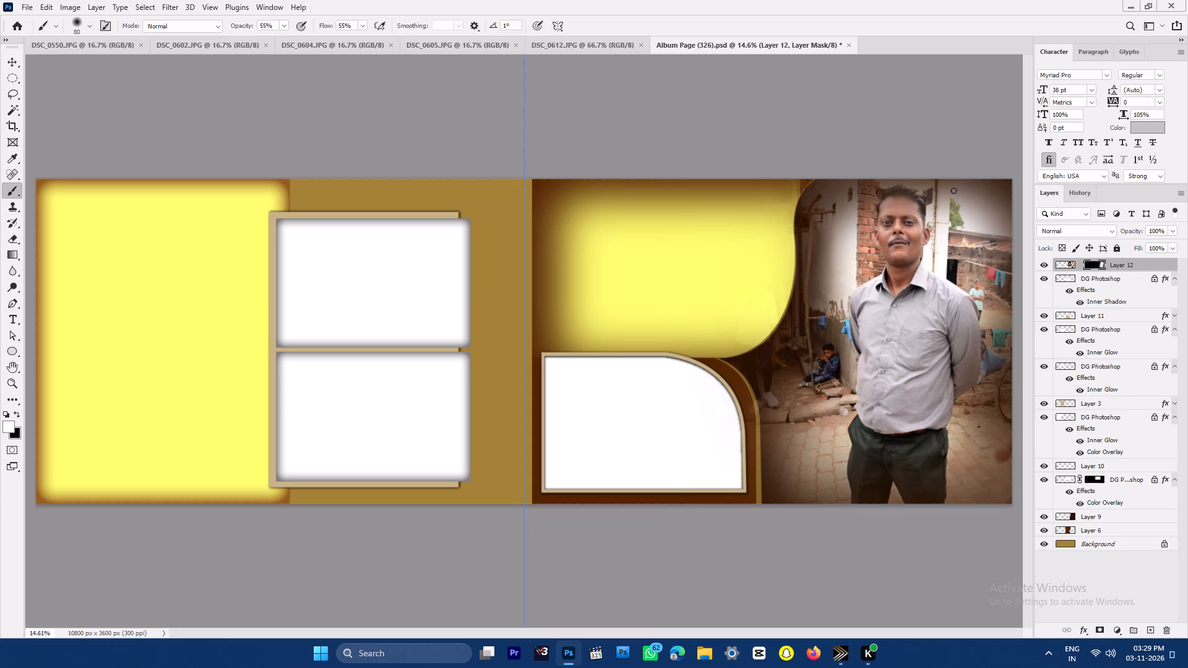
key(bracketright)
key(bracketright)
key(bracketright)
key(bracketright)
drag(891, 176, 886, 186)
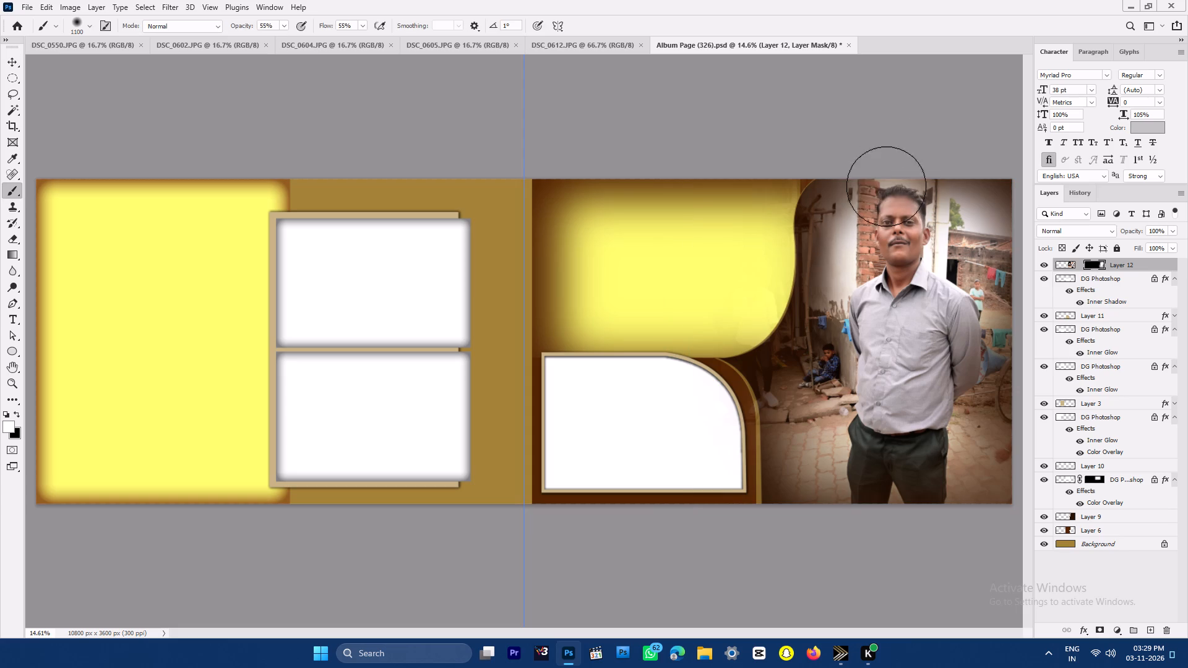
drag(886, 186, 979, 252)
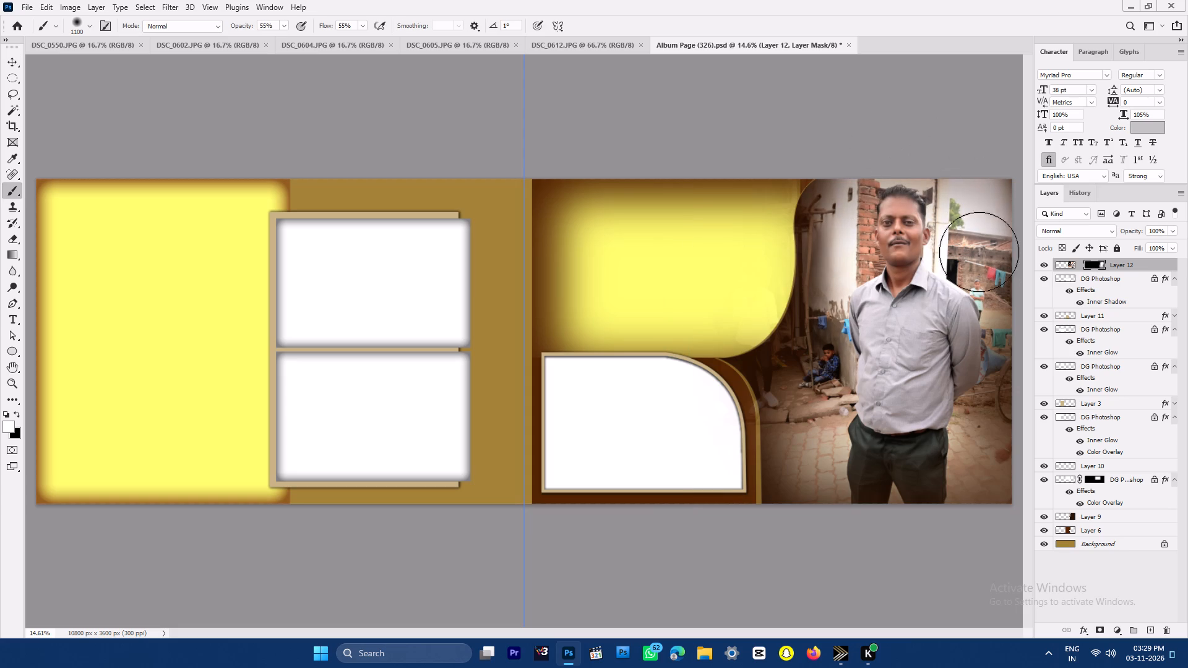
Paint more white on Layer 12's mask over the standing man and the background beside him to fully reveal the photo.
drag(979, 252, 915, 401)
drag(912, 401, 898, 286)
drag(890, 245, 900, 224)
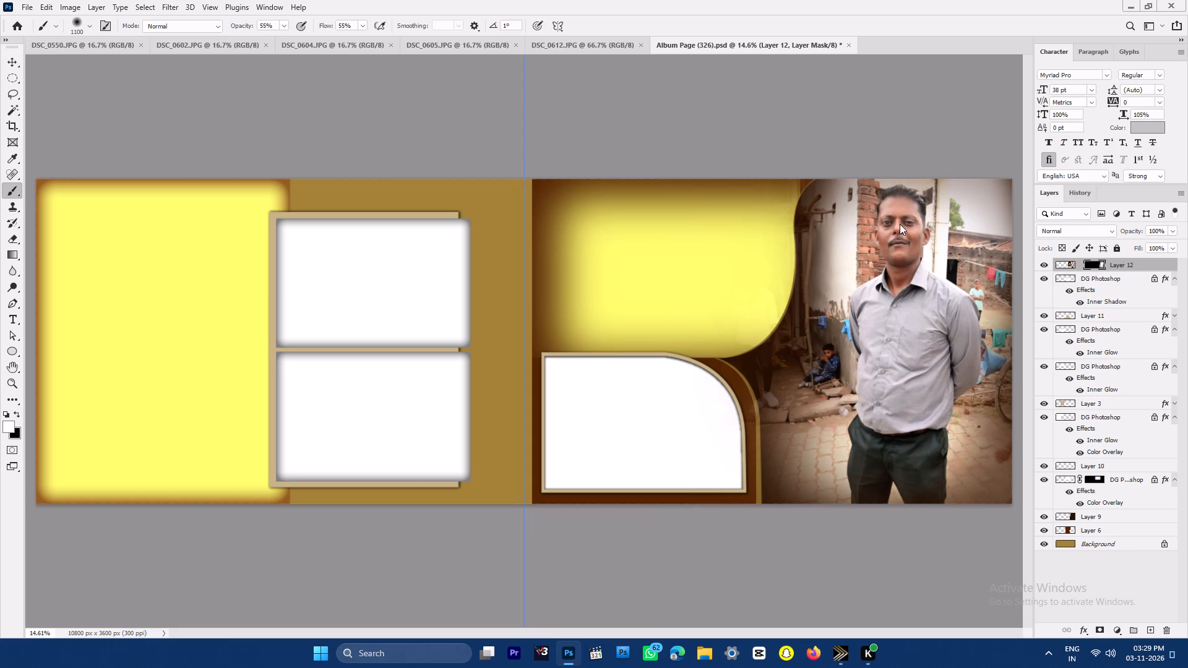
drag(900, 224, 900, 299)
drag(897, 265, 901, 333)
drag(905, 250, 902, 292)
drag(902, 292, 924, 321)
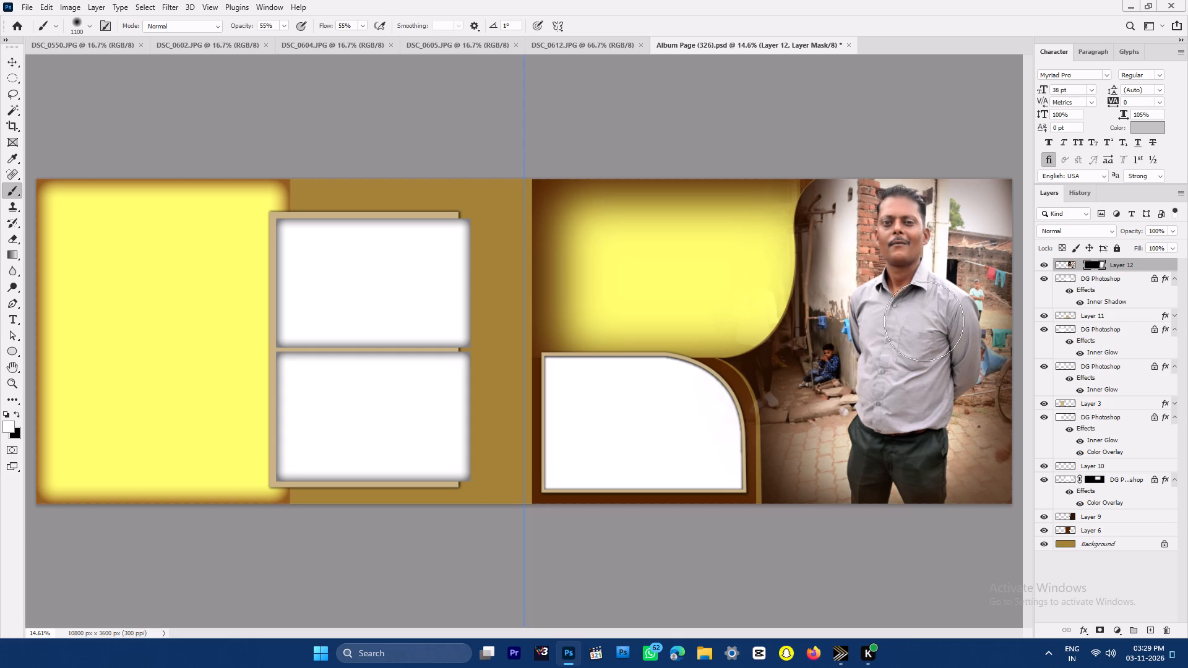
drag(924, 321, 905, 304)
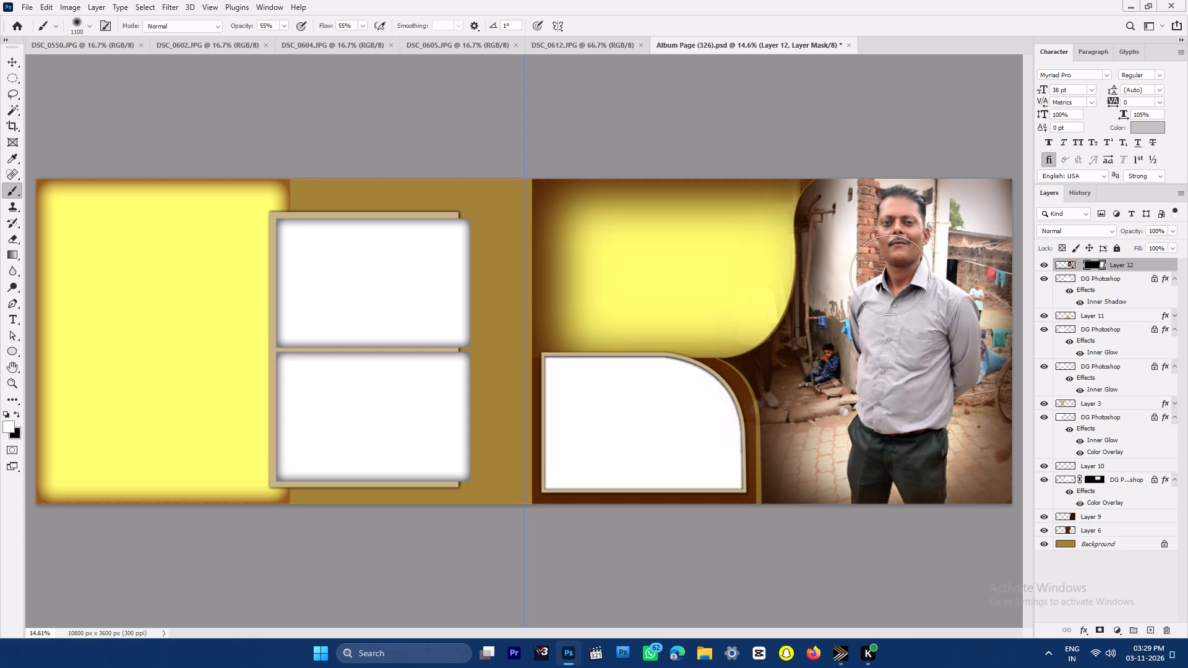
key(v)
Apply Auto Contrast to the DSC_0612.JPG photo.
click(573, 49)
click(477, 259)
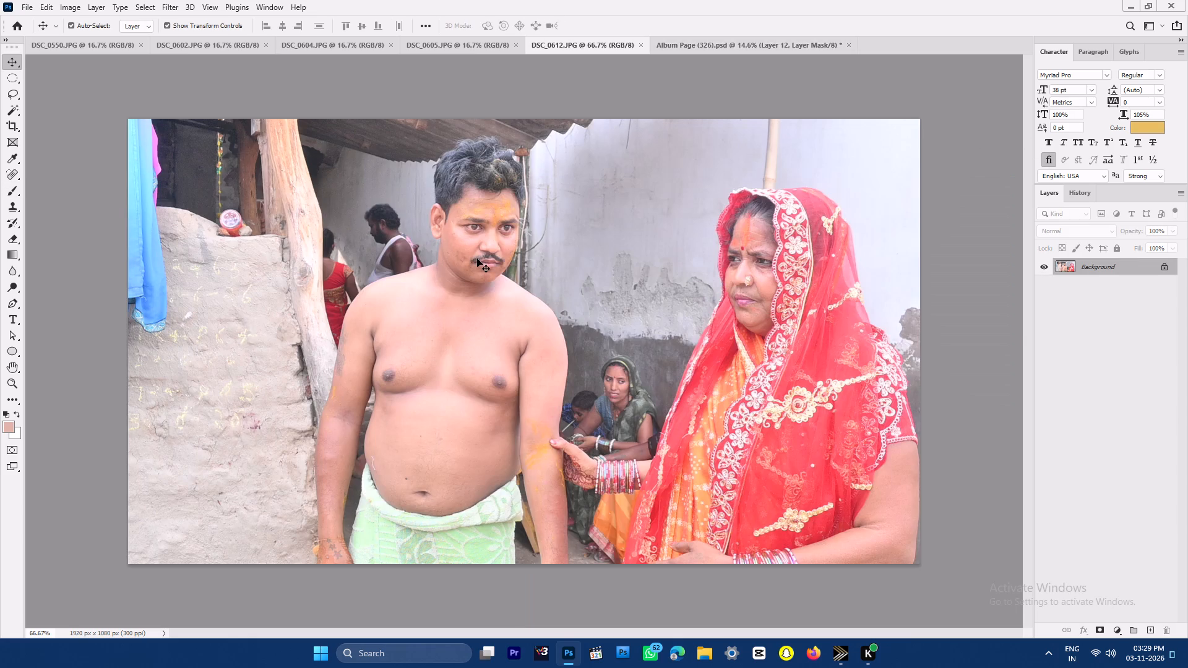
key(ctrl+alt+shift+l)
key(ctrl+minus)
Deepen DSC_0612.JPG with Levels, setting the black input to 16 and the midtone to 0.92.
key(ctrl+l)
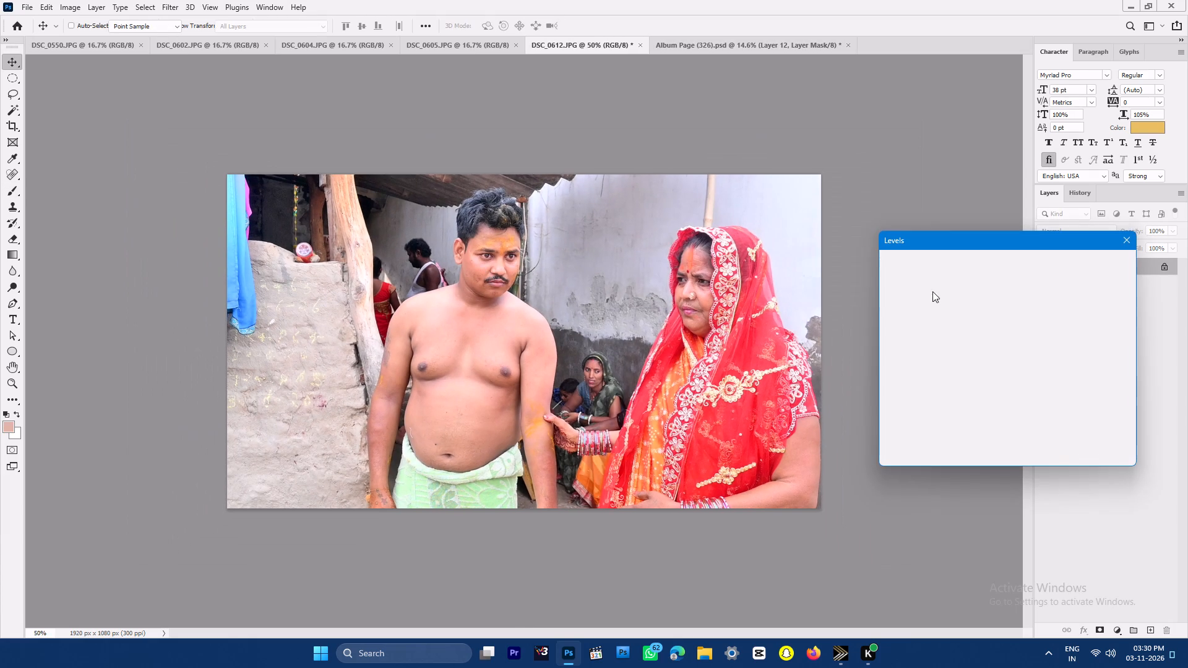
click(902, 379)
key(Down)
key(Down)
key(Down)
key(Up)
key(Up)
key(Up)
key(Up)
click(982, 376)
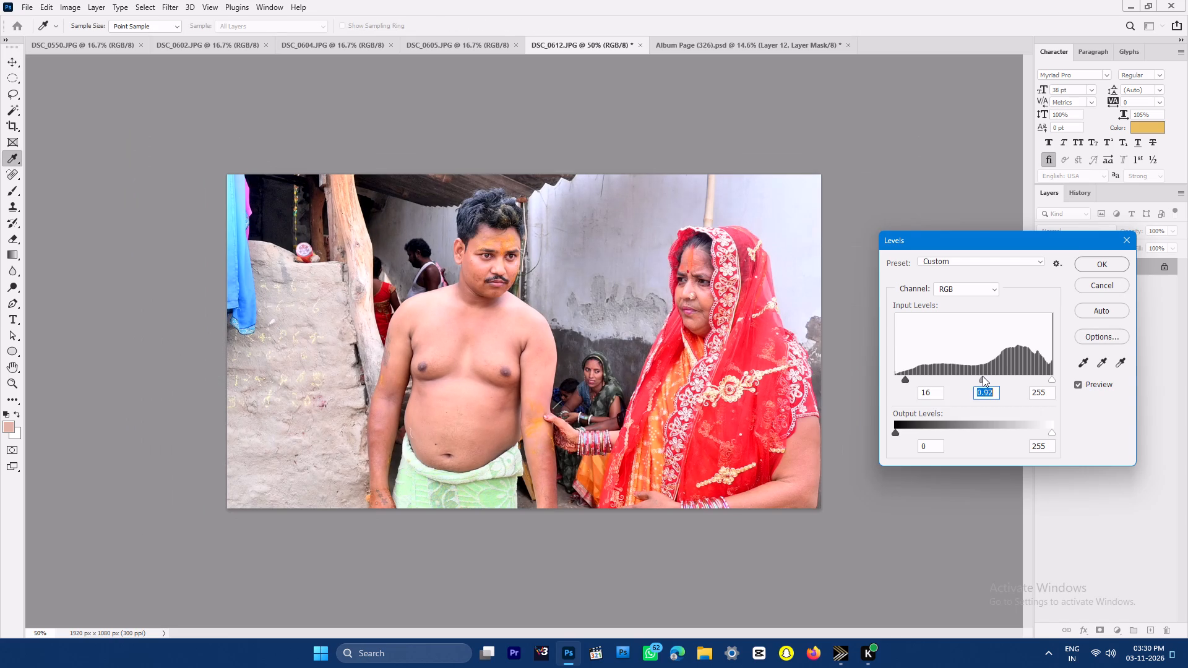
key(Return)
Shift the highlights of DSC_0612.JPG toward cyan with Color Balance.
key(ctrl+plus)
key(ctrl+plus)
key(ctrl+b)
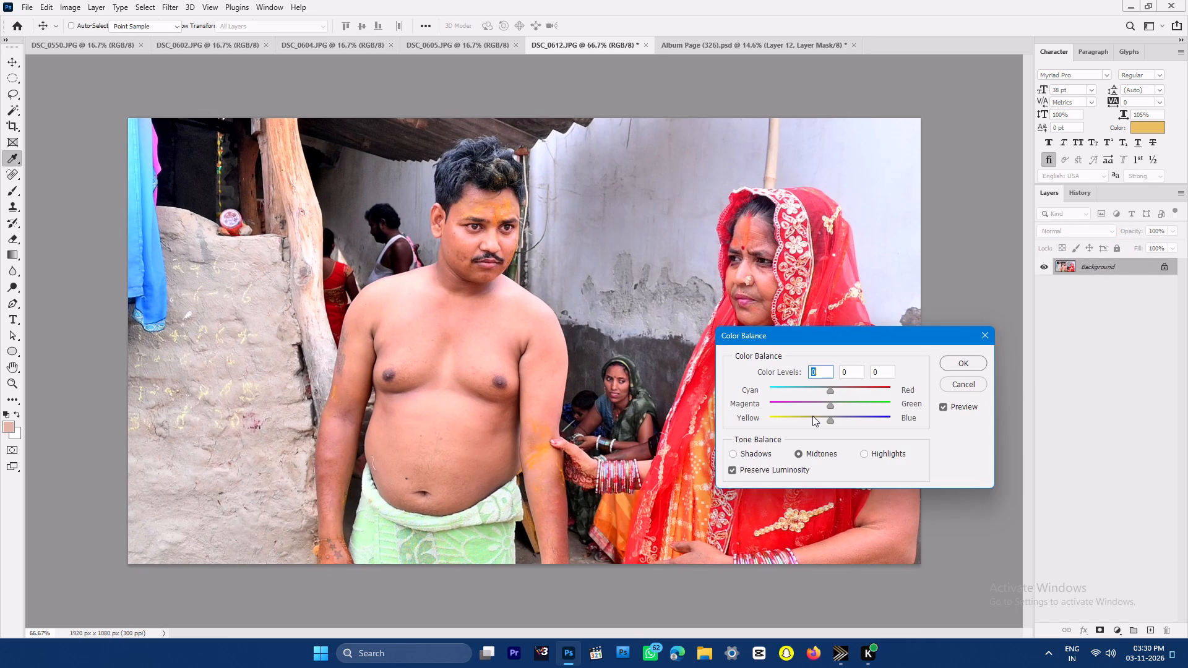
drag(868, 443, 874, 447)
click(895, 455)
drag(830, 391, 824, 391)
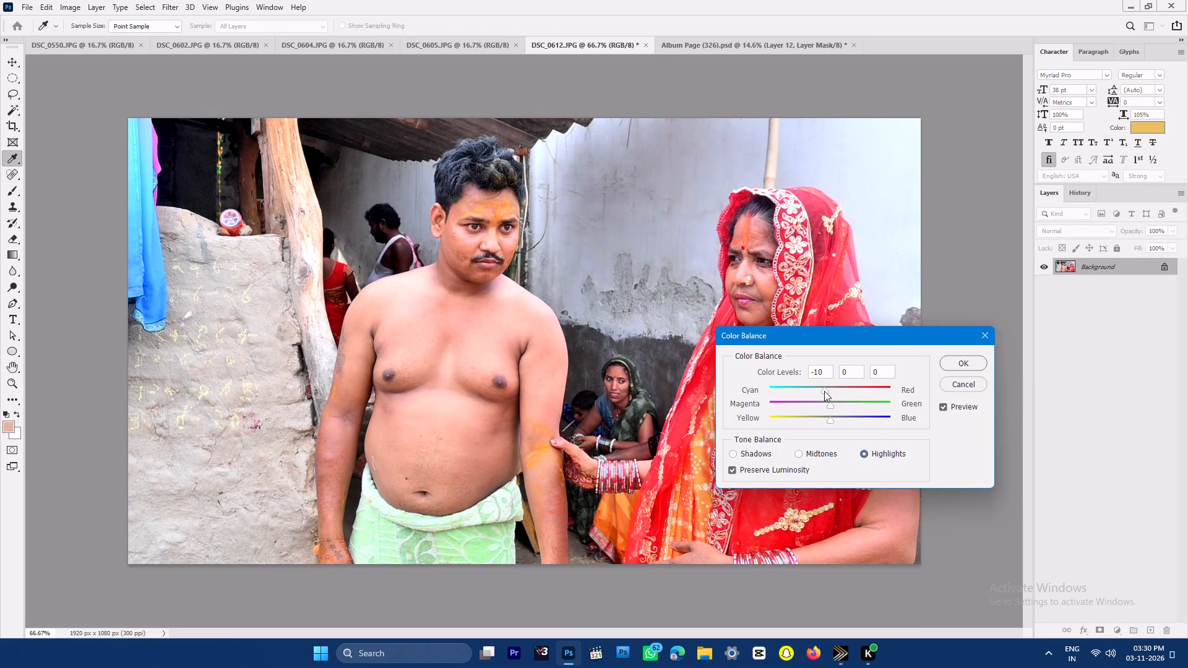
drag(824, 391, 822, 392)
key(Up)
key(Return)
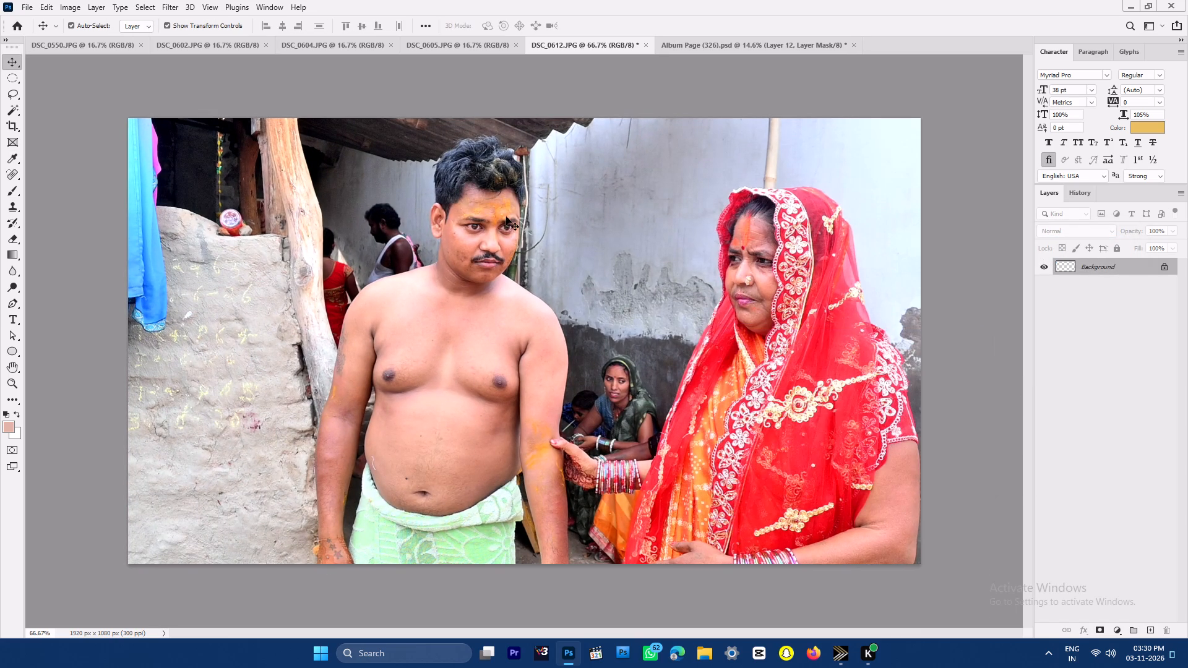
Paint over the shirtless man's cheek with a skin tone sampled from his face, using a 50 px soft brush at 55% opacity.
key(ctrl+space)
ctrl+drag(488, 205, 508, 247)
key(b)
key(b)
key(ctrl+space)
ctrl+drag(436, 196, 460, 254)
text([[[)
key(bracketleft)
key(bracketleft)
text([[)
key(bracketleft)
key(bracketleft)
key(bracketleft)
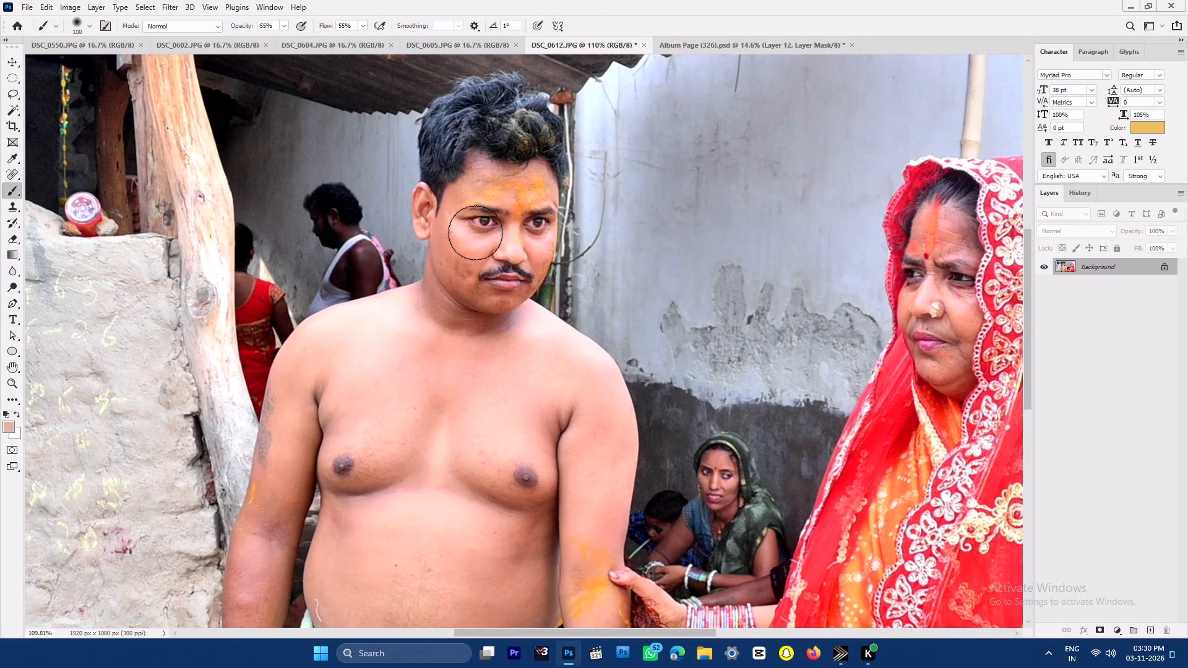
key(bracketleft)
key(bracketleft)
key(bracketleft)
key(bracketleft)
key(bracketleft)
text([])
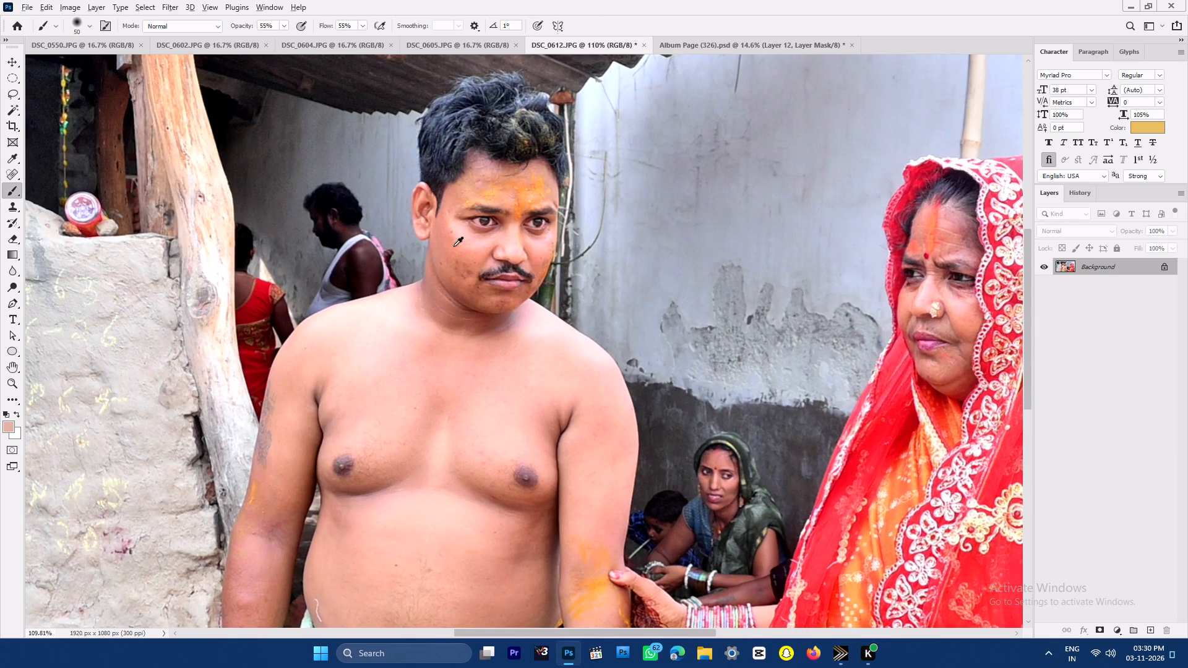
alt+click(454, 246)
drag(452, 226, 478, 253)
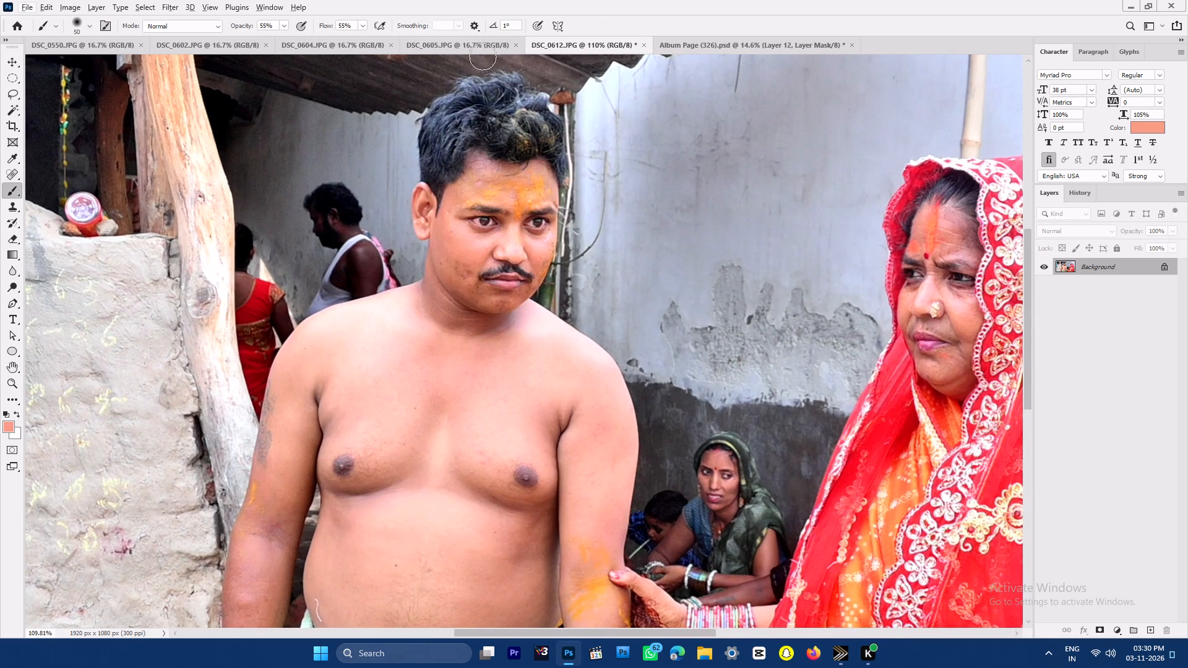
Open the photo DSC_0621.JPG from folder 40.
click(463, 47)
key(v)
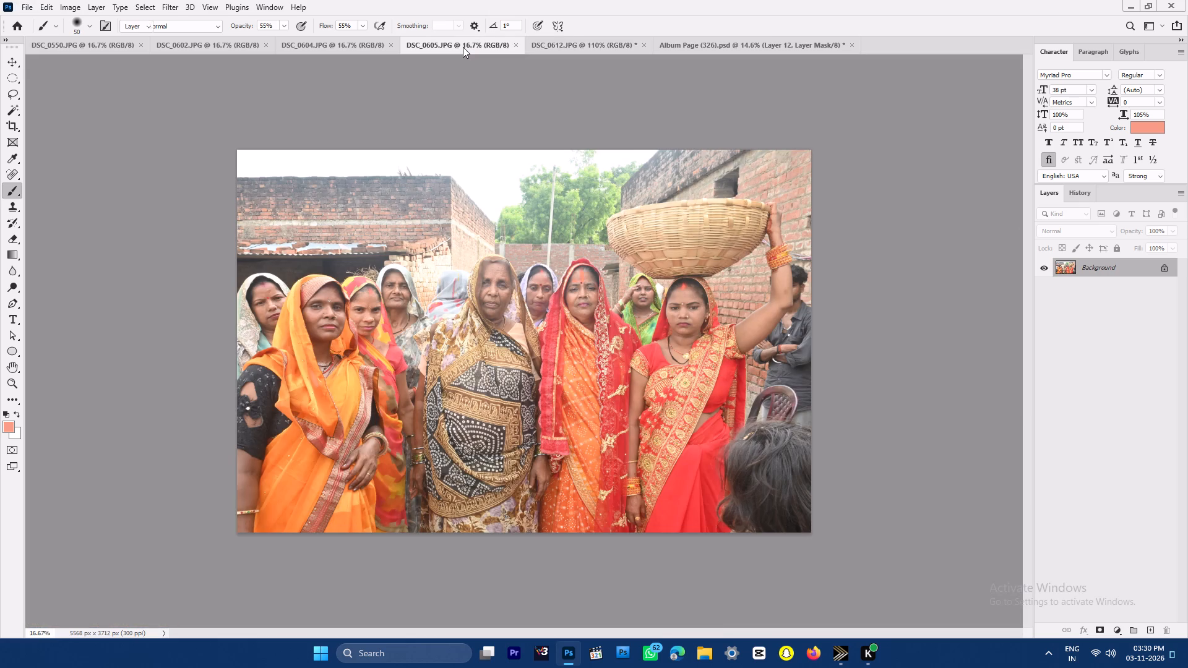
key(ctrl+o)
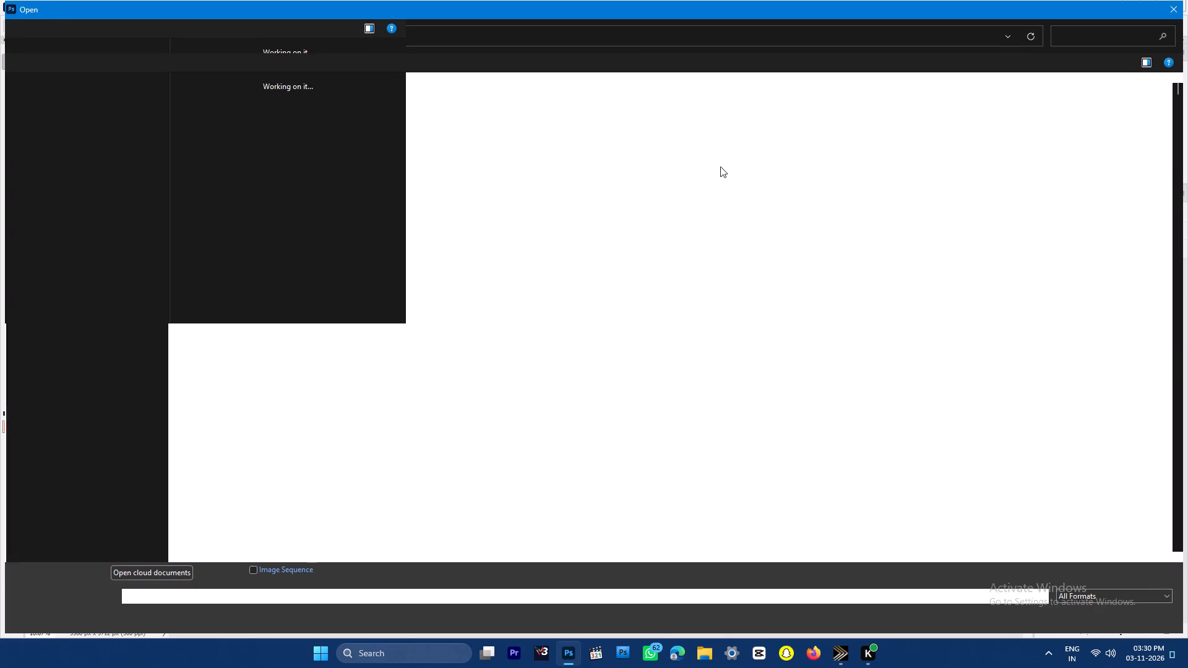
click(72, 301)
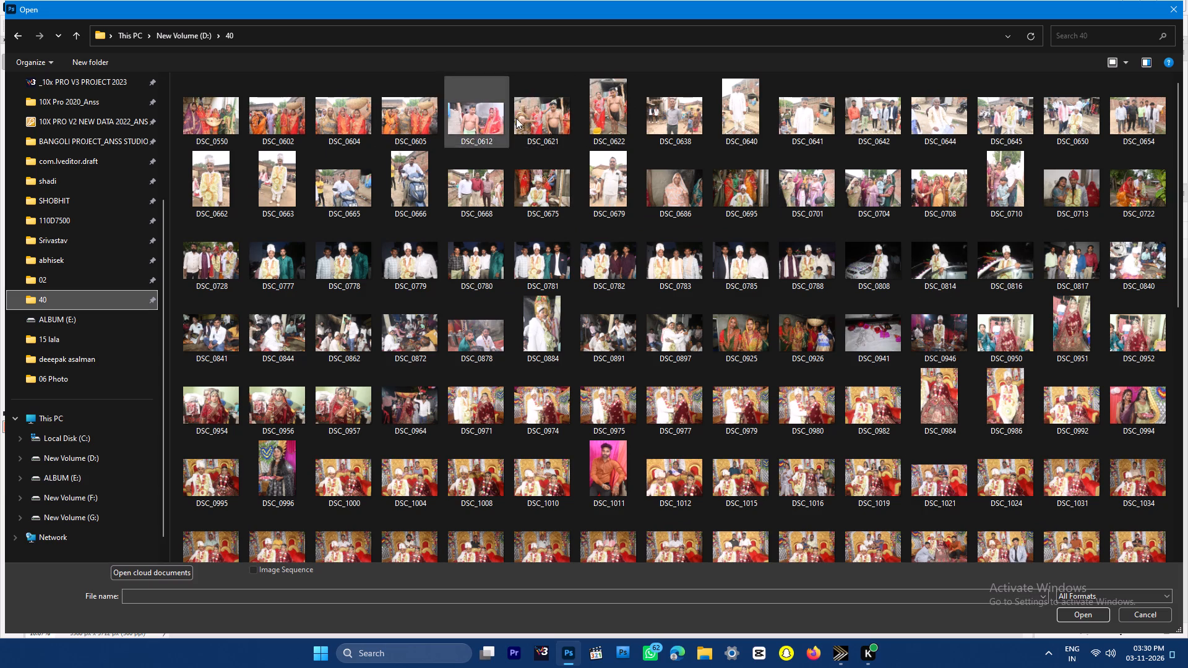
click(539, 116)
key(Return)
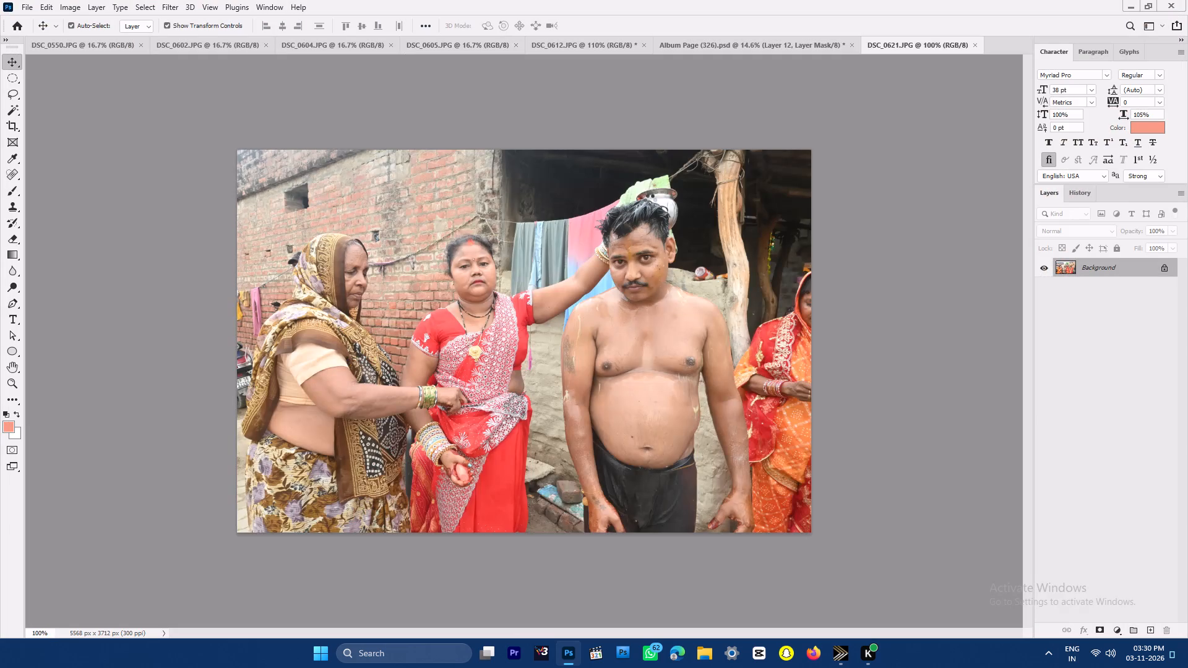
Move the two white photo frames and their beige backing on the album's left-hand page closer to the centre fold.
click(704, 43)
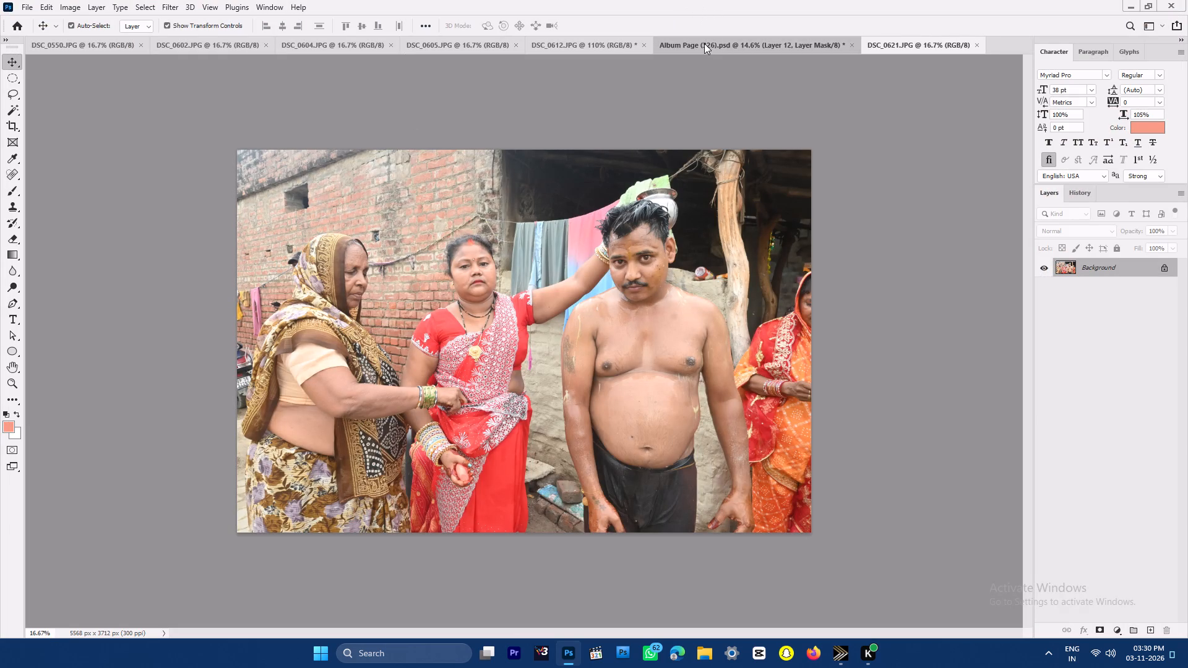
key(v)
click(436, 134)
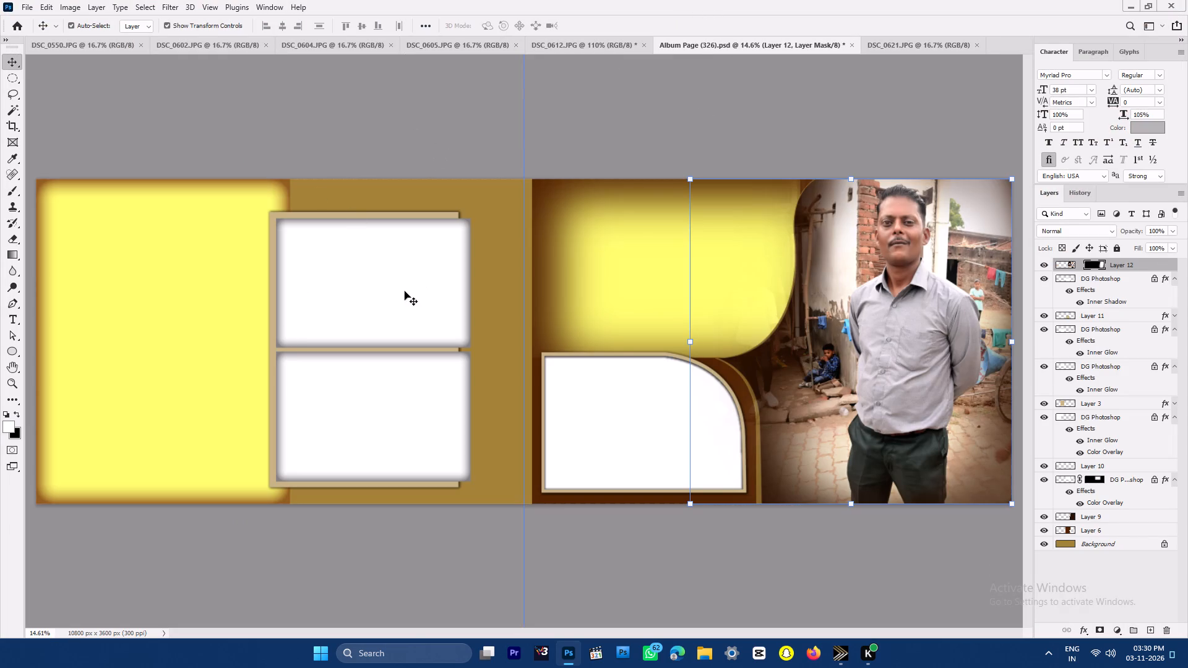
click(405, 291)
click(449, 178)
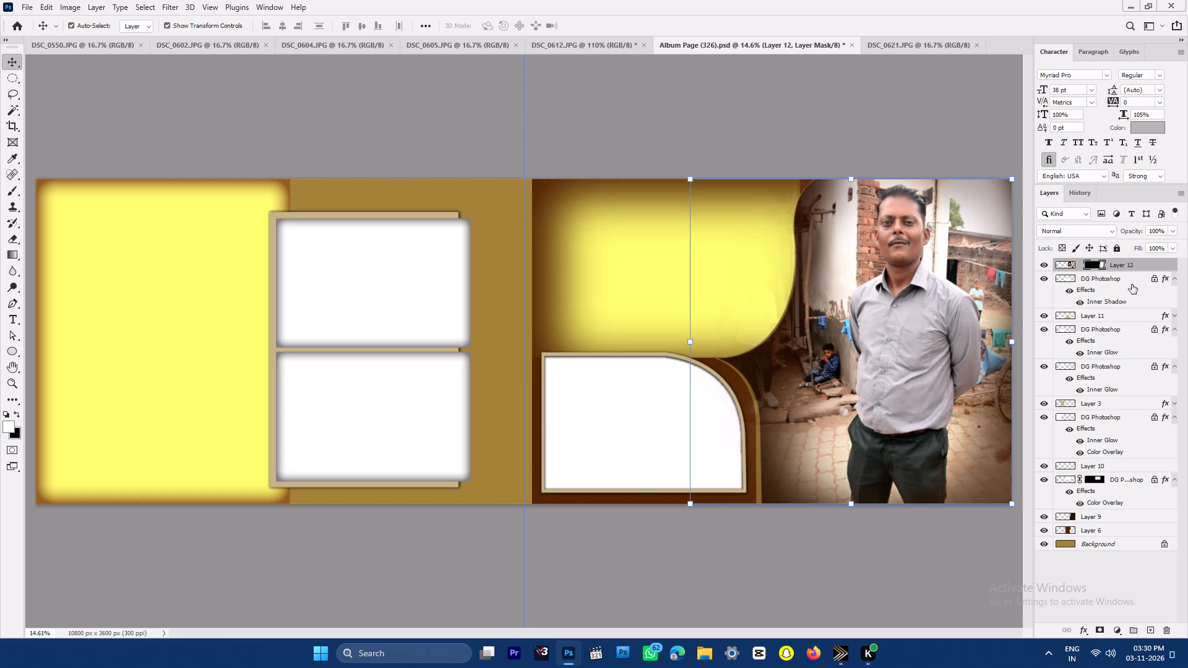
click(1132, 285)
click(381, 131)
click(384, 128)
drag(398, 123, 363, 586)
drag(410, 398, 460, 395)
key(Left)
key(Left)
key(Left)
key(Left)
key(Left)
key(Left)
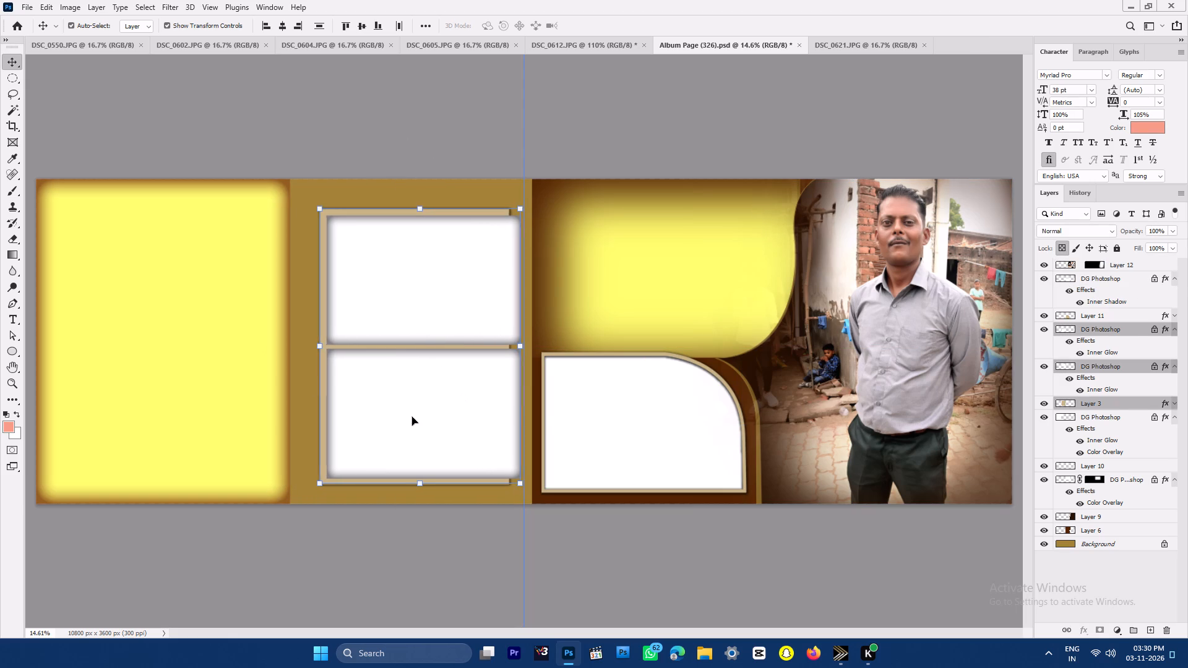
key(Return)
Widen the yellow placeholder on the left-hand page to 3140 px so it reaches the edge of the moved frames.
click(194, 338)
shift+drag(294, 341, 321, 341)
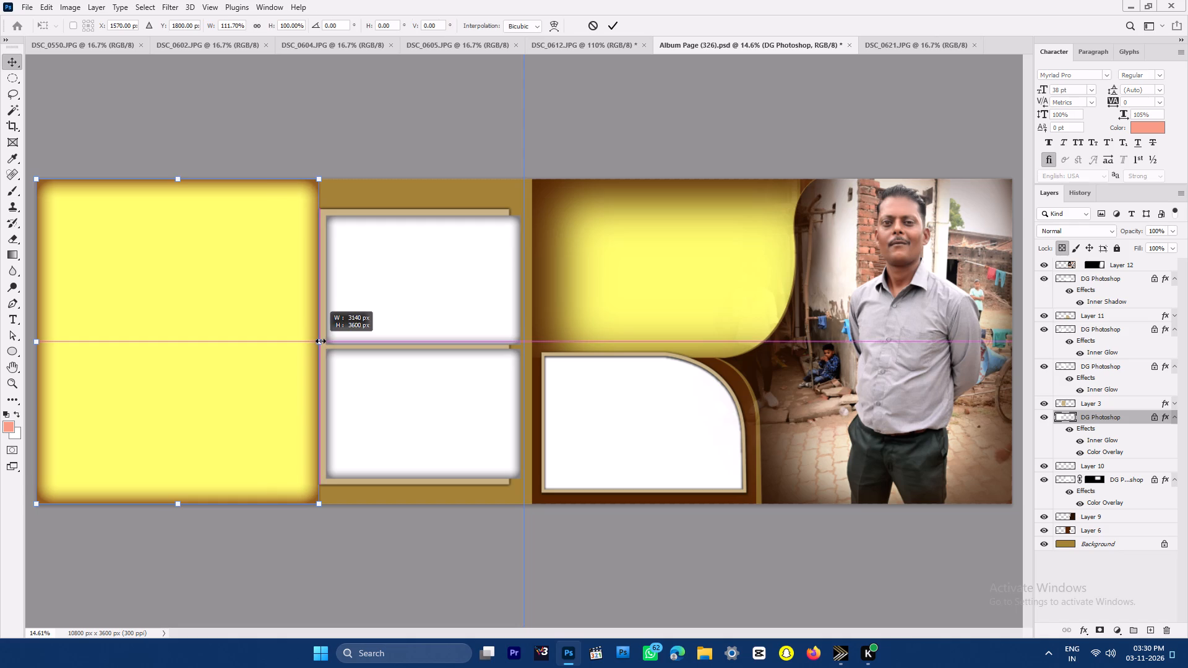
shift+drag(321, 341, 319, 341)
key(Return)
key(Return)
key(Return)
key(Return)
key(Return)
key(Return)
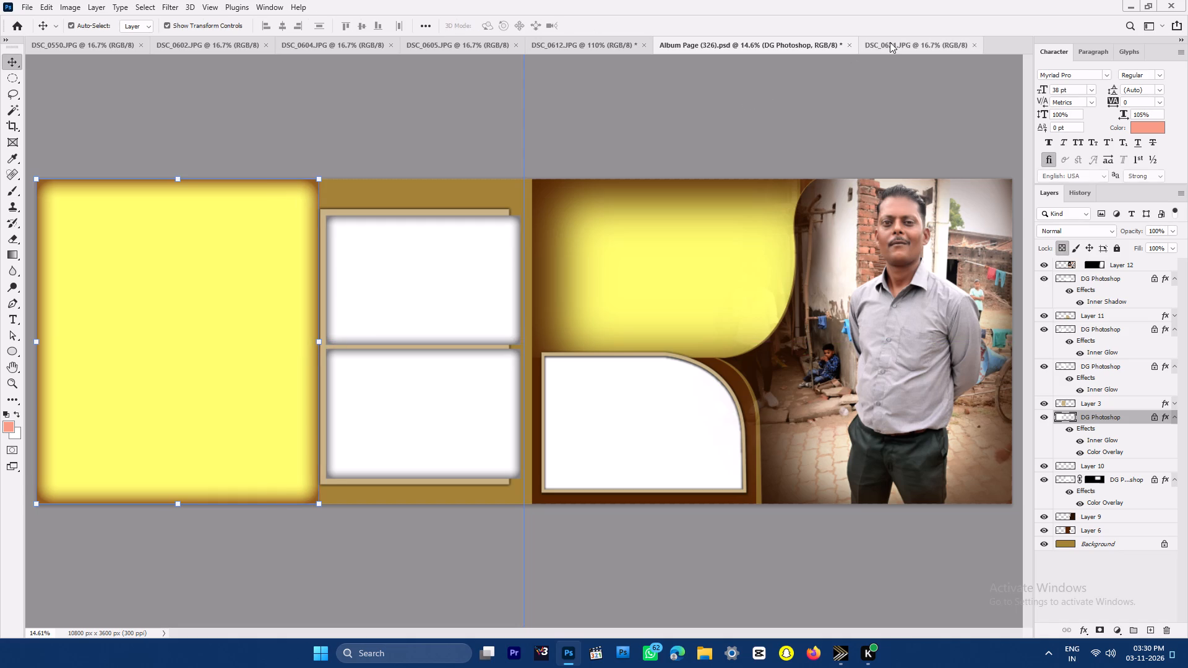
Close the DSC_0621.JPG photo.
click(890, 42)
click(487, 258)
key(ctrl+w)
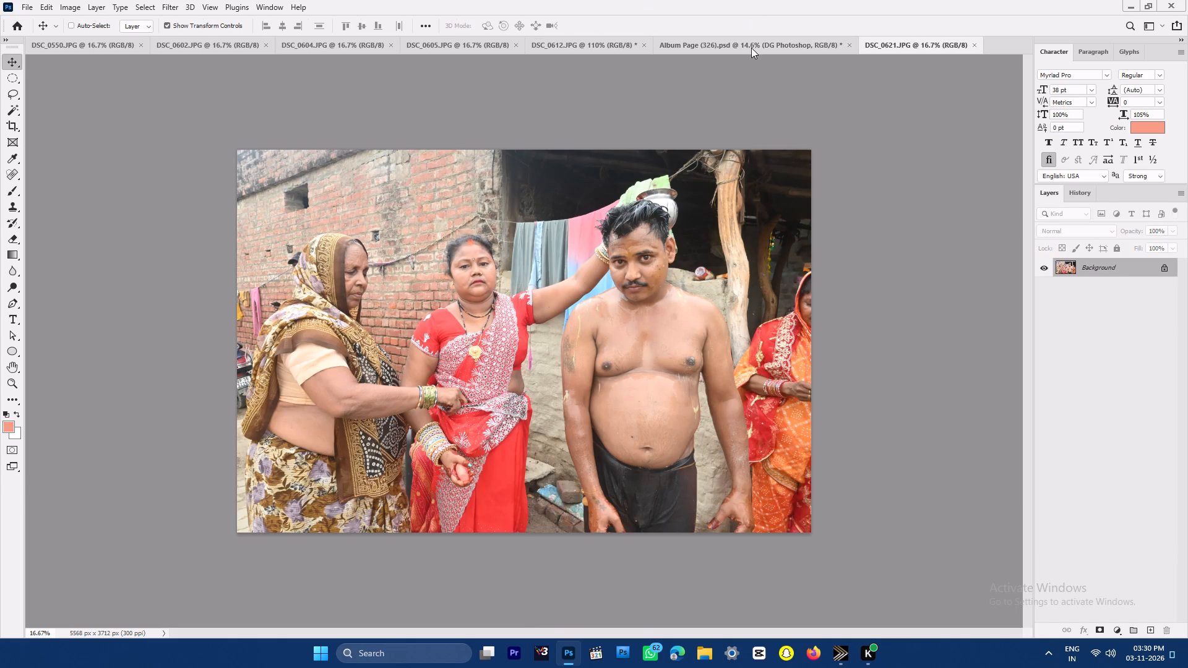
Run a saved retouching effect on DSC_0612.JPG and fade it to a reduced opacity in Normal mode.
click(577, 43)
click(545, 231)
key(ctrl+space)
key(ctrl+space)
key(ctrl+space)
key(ctrl+space)
ctrl+drag(775, 290, 752, 273)
drag(1002, 257, 757, 264)
click(1065, 196)
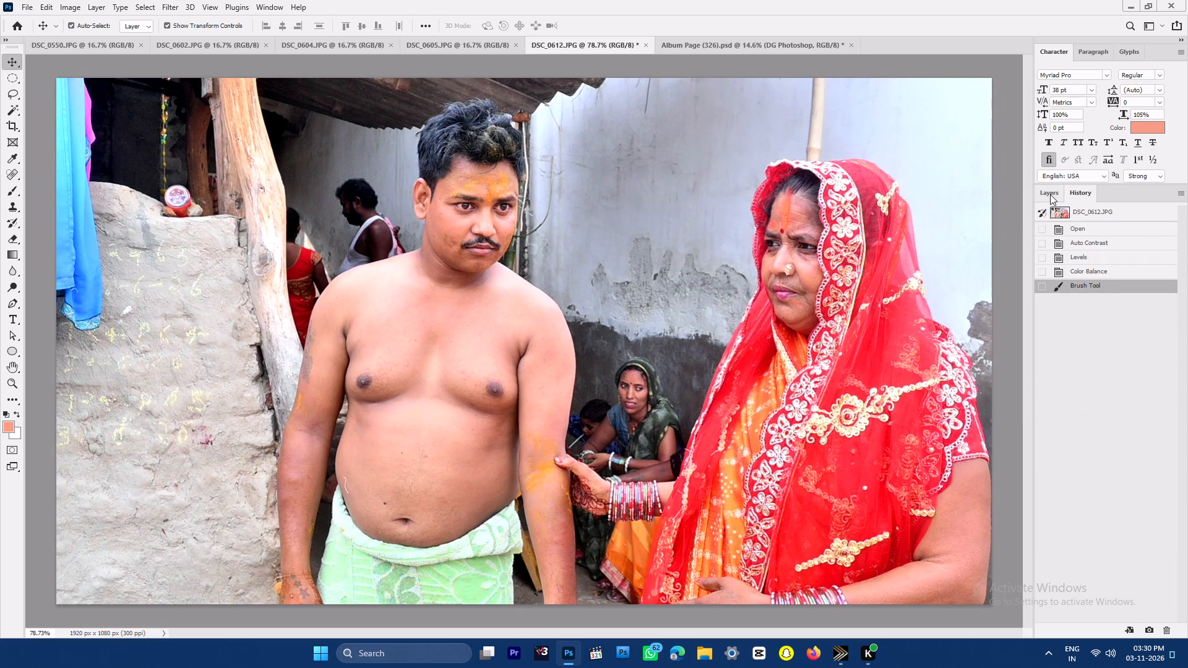
click(1050, 194)
click(665, 248)
key(F7)
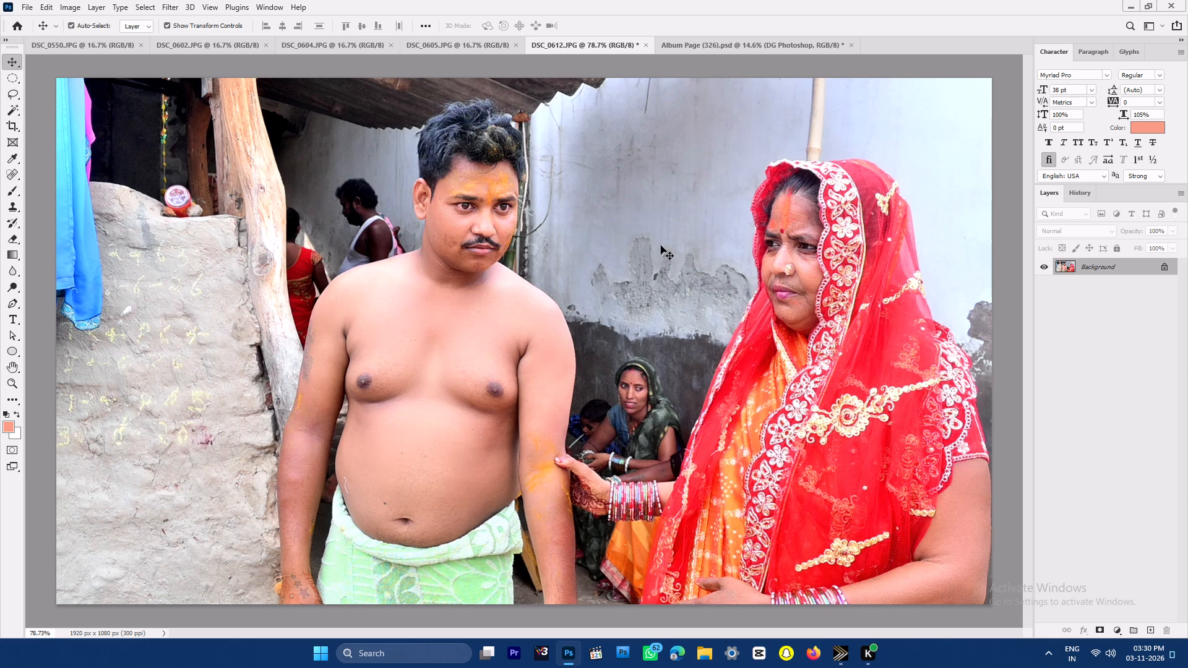
key(ctrl+shift+f)
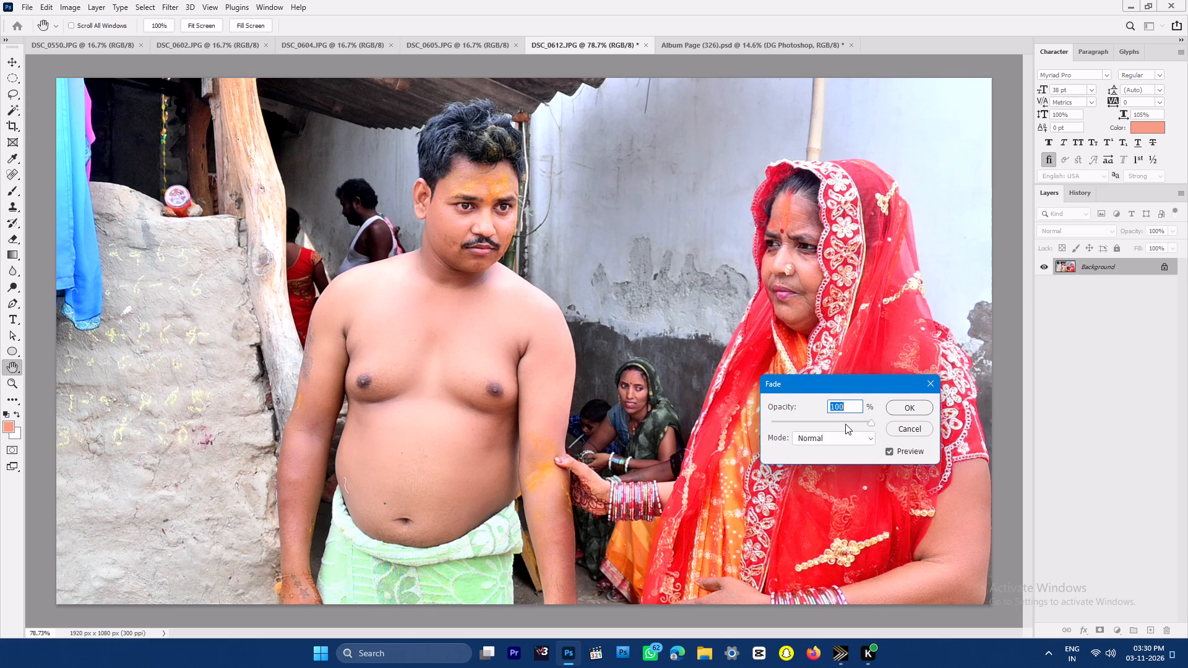
click(845, 424)
key(Return)
Run the second saved retouching effect on DSC_0612.JPG and fade it to 41% opacity.
key(F5)
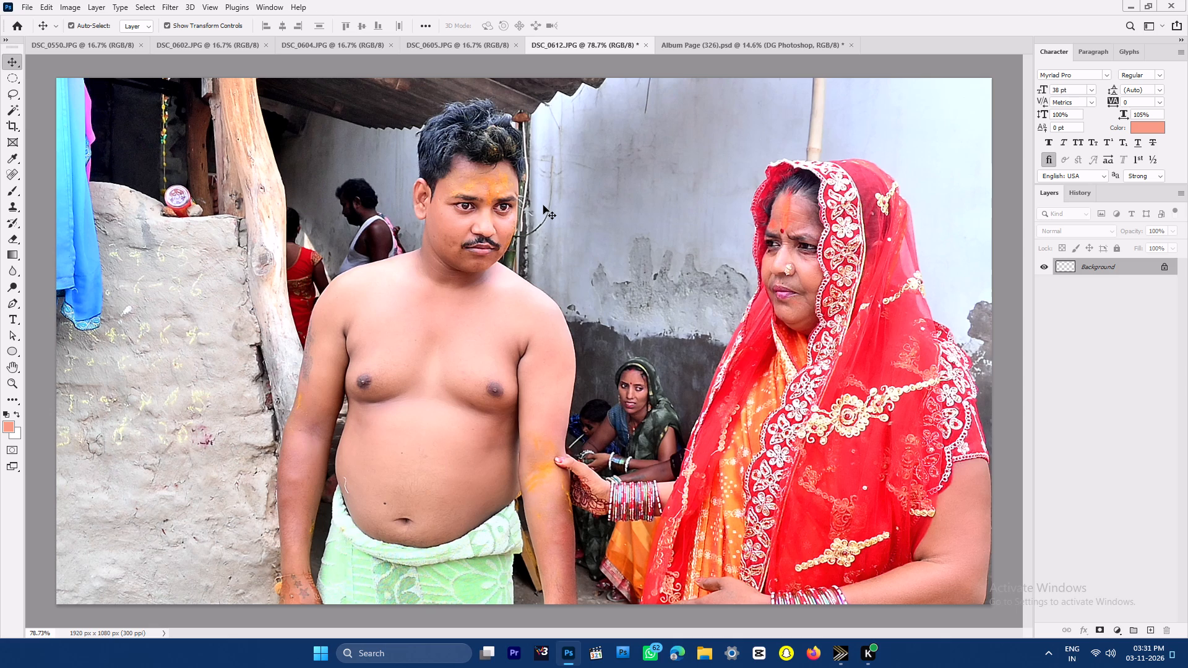
key(ctrl+shift+f)
drag(823, 422, 816, 423)
click(812, 422)
key(Return)
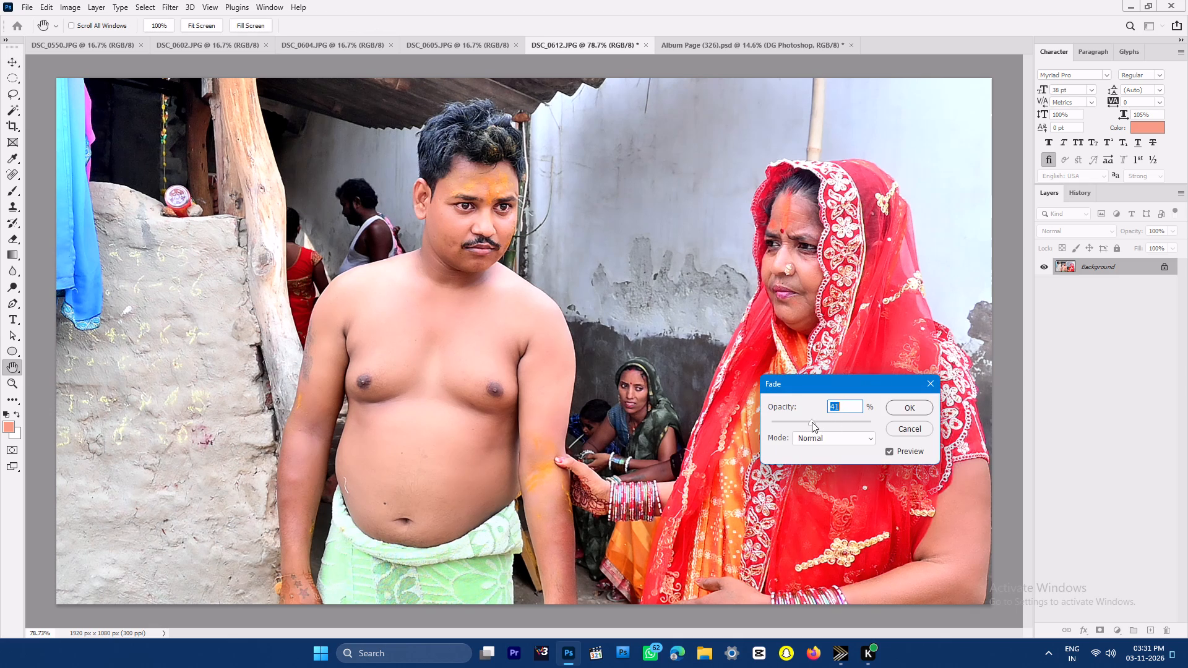
Darken the whites of DSC_0612.JPG with Selective Color, raising their Black above +55% with the Relative method.
key(alt+i)
key(a)
key(s)
click(1002, 331)
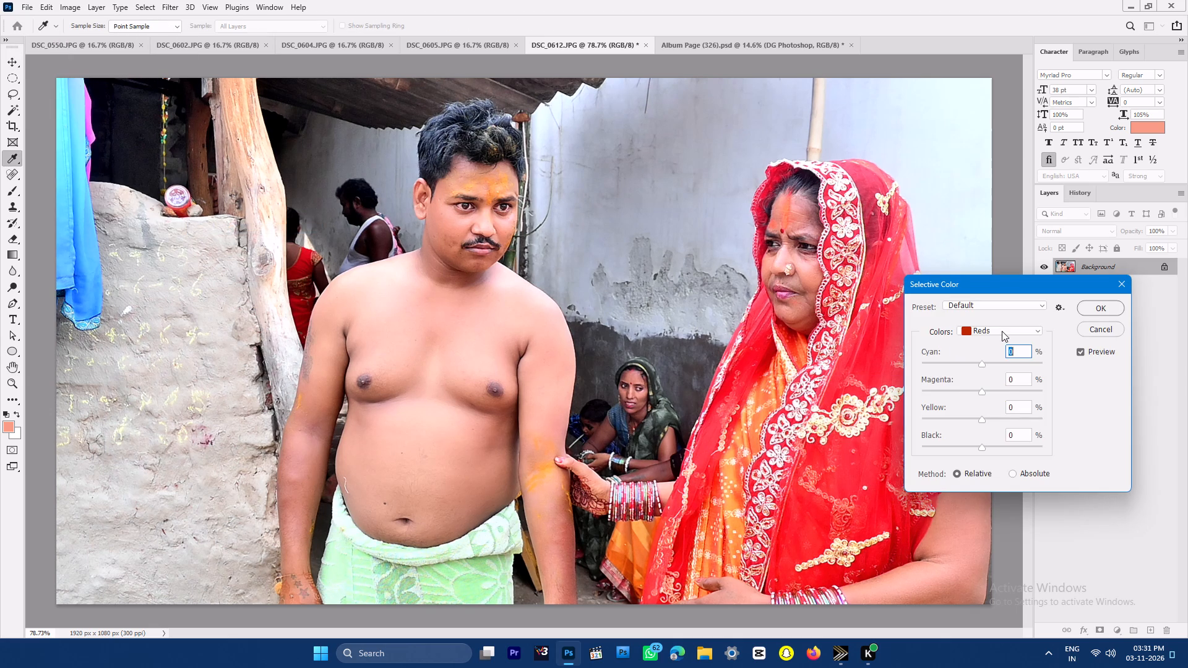
click(984, 408)
drag(995, 450, 1015, 448)
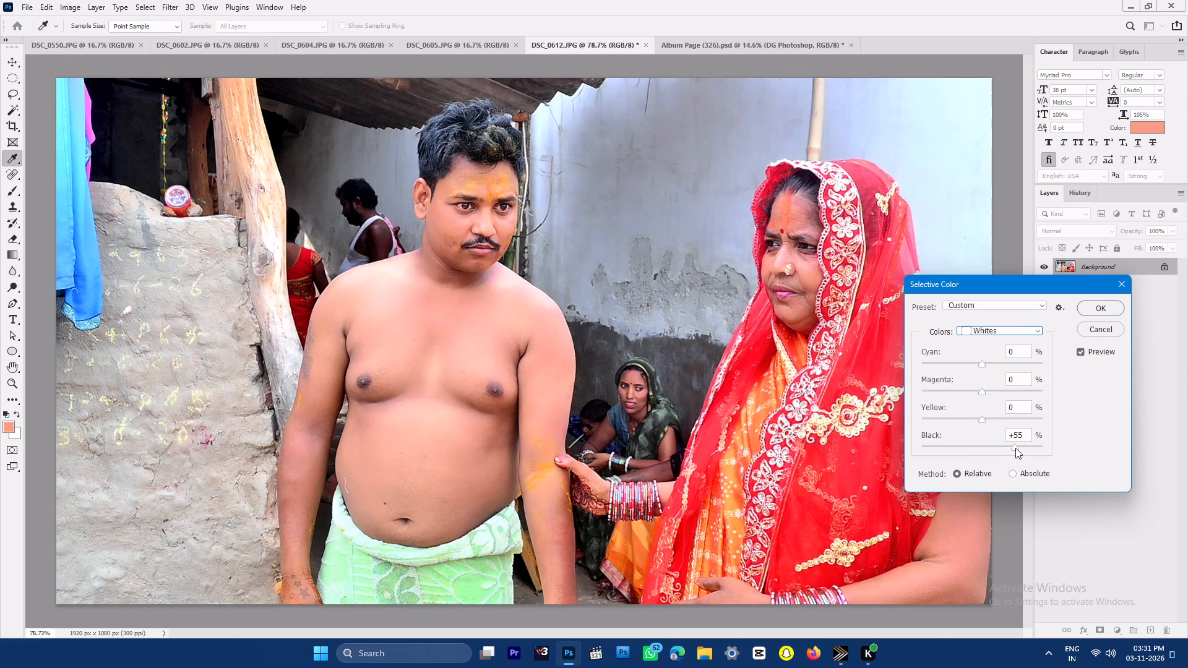
drag(1015, 448, 1020, 448)
key(Return)
Cut the entire retouched DSC_0612.JPG photo and close its file without saving.
key(ctrl+a)
key(ctrl+x)
key(ctrl+w)
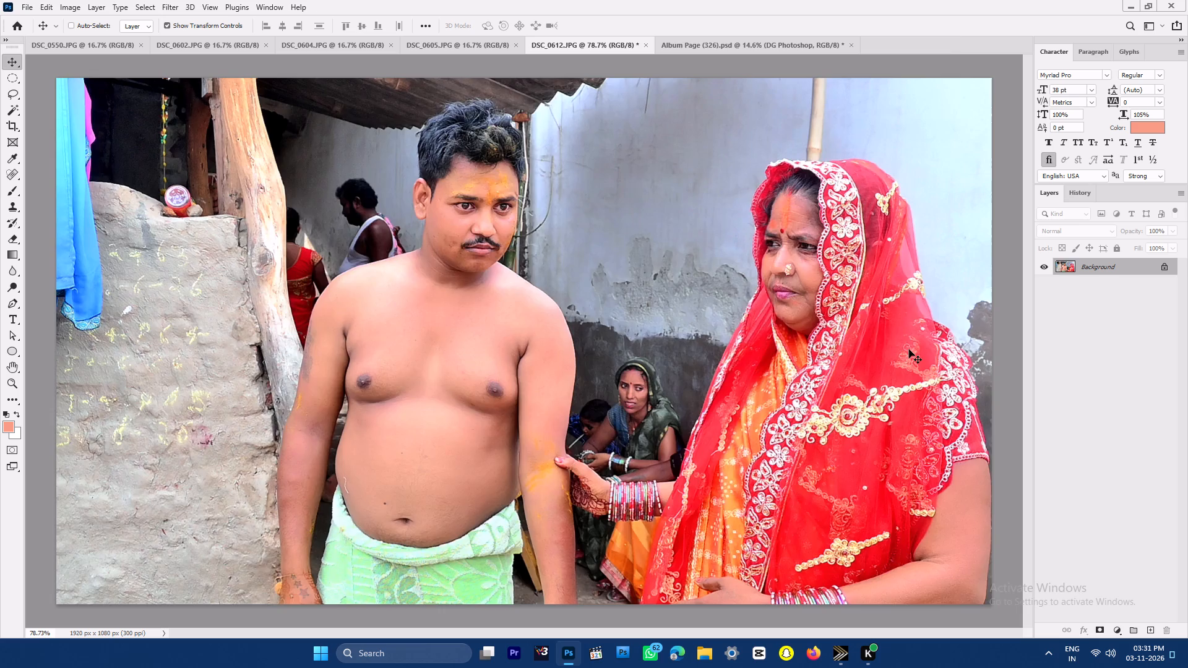
key(Right)
key(Return)
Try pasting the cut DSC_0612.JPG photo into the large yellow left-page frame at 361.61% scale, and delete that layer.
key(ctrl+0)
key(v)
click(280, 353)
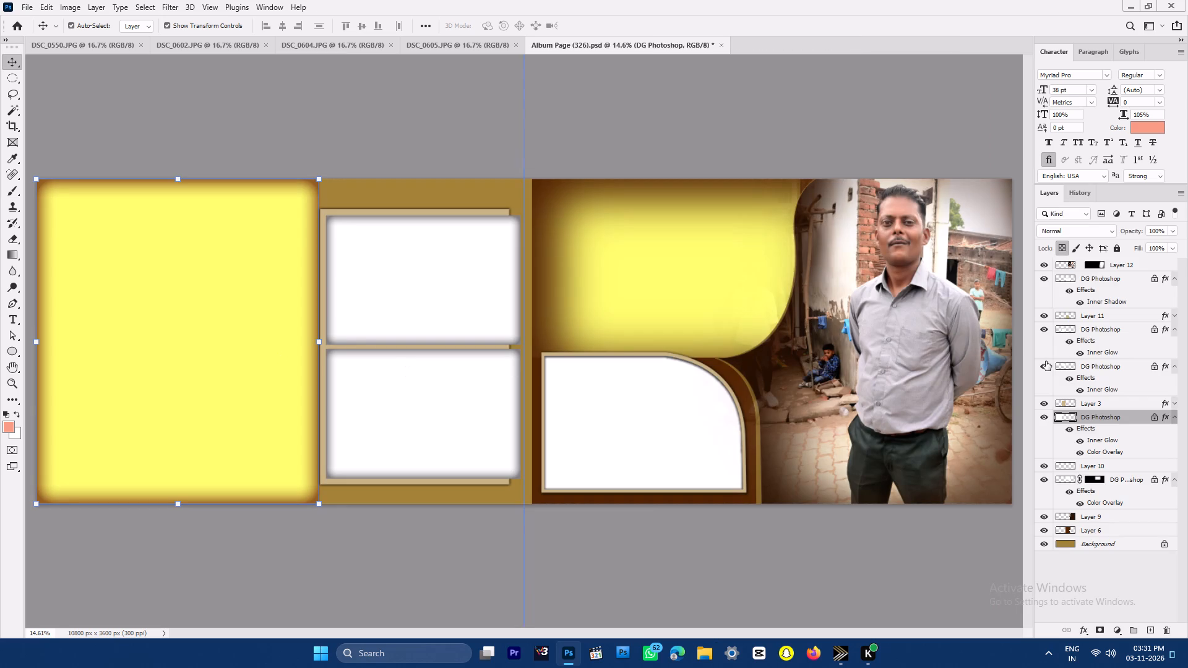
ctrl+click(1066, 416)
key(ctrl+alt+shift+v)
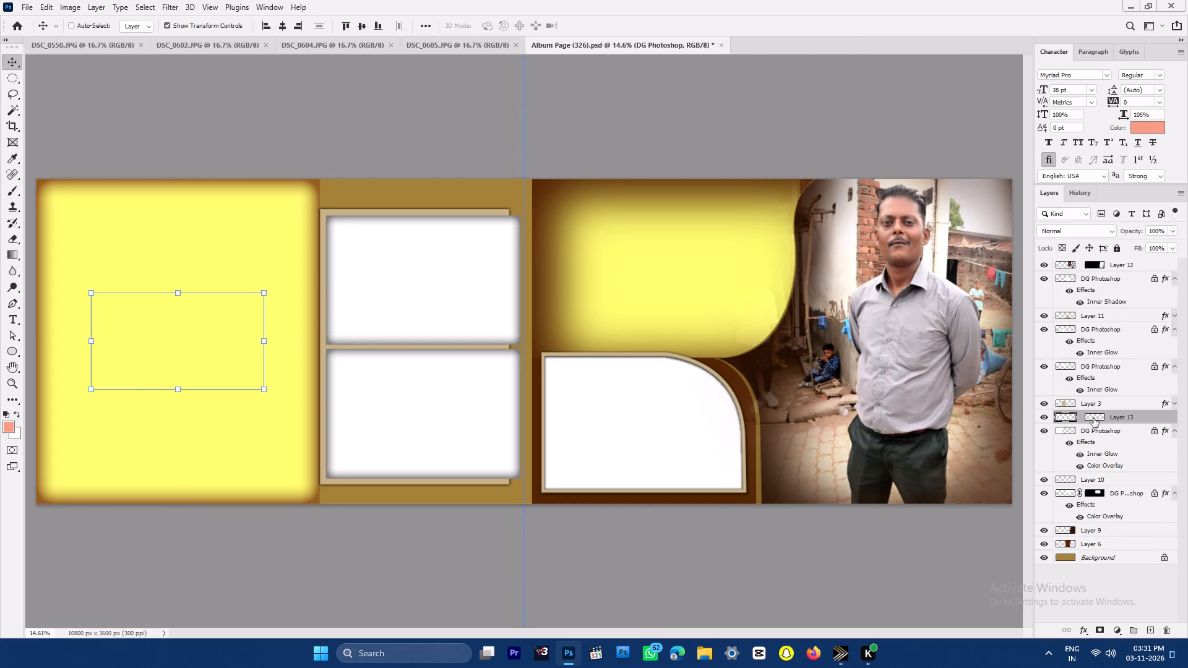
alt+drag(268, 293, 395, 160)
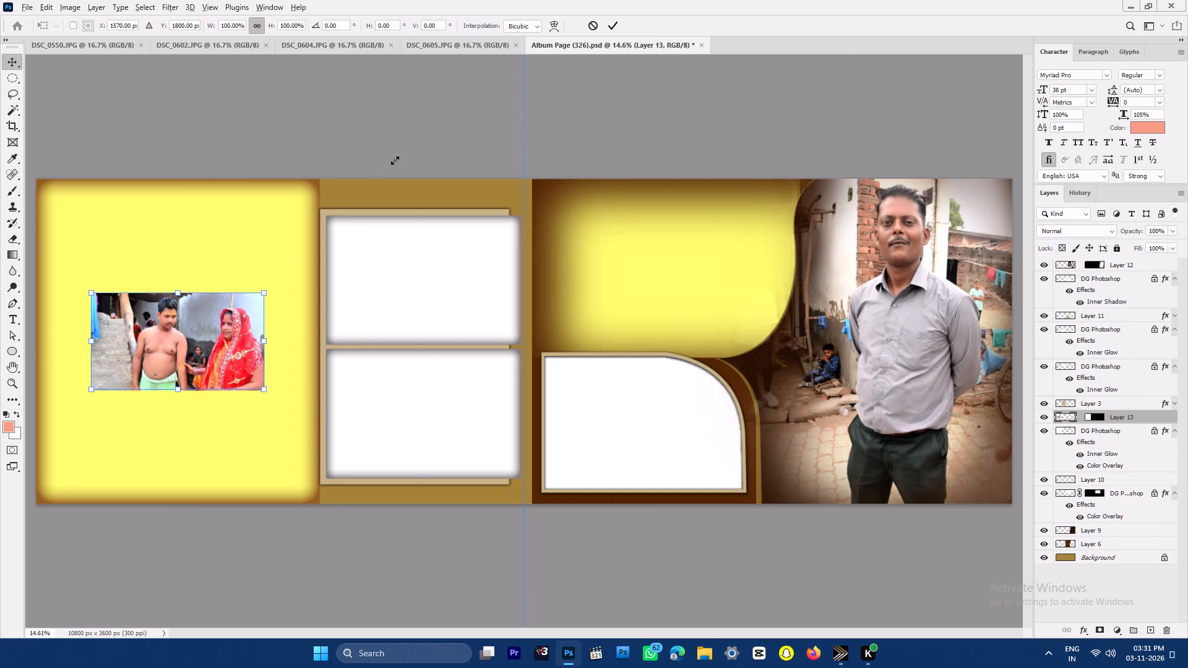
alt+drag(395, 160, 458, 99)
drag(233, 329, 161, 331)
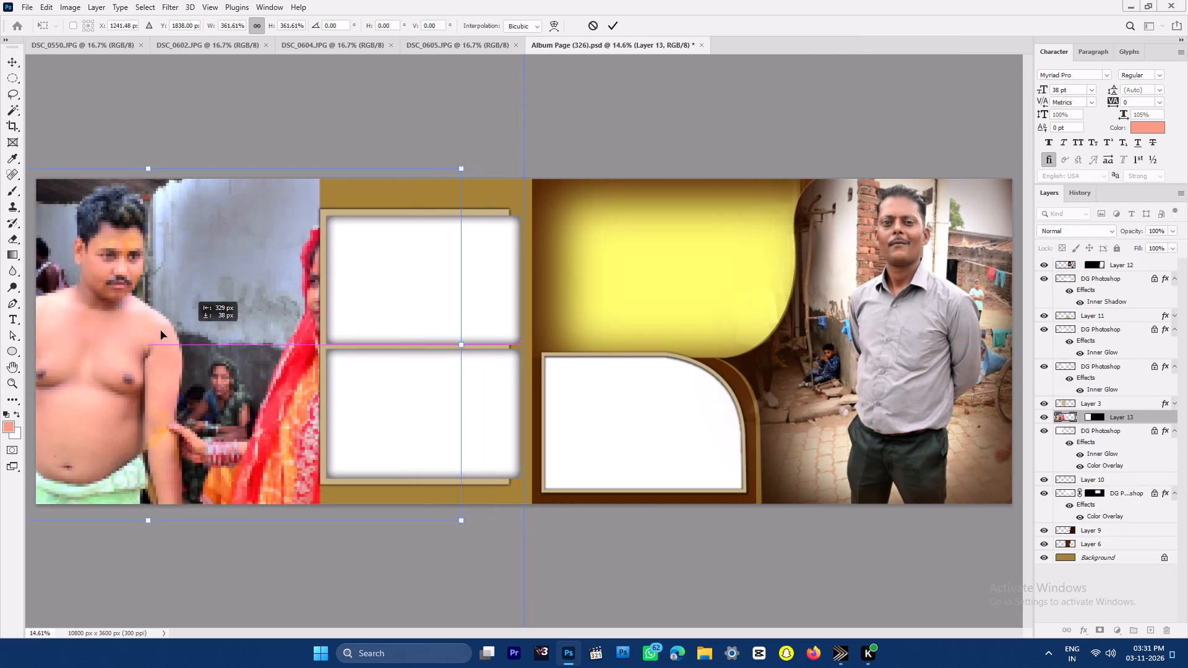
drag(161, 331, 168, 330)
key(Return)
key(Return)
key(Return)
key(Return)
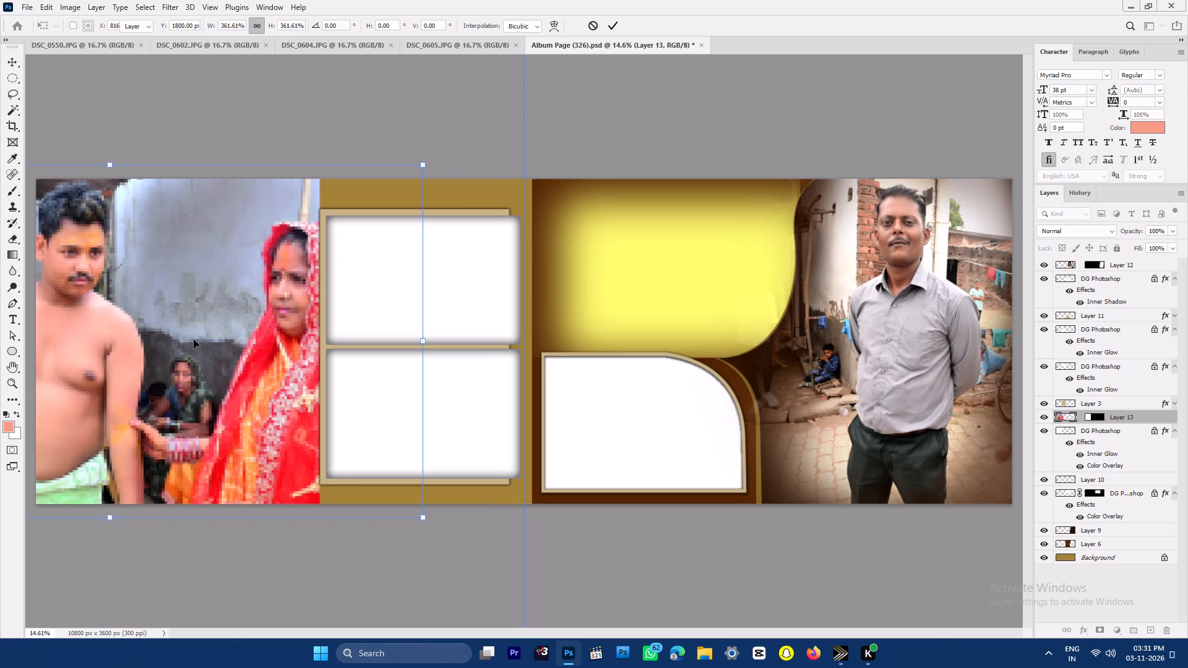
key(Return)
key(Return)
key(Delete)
Compare the open photos DSC_0605, DSC_0604 and DSC_0602, examining the women and the basket carrier closely for placement.
click(460, 51)
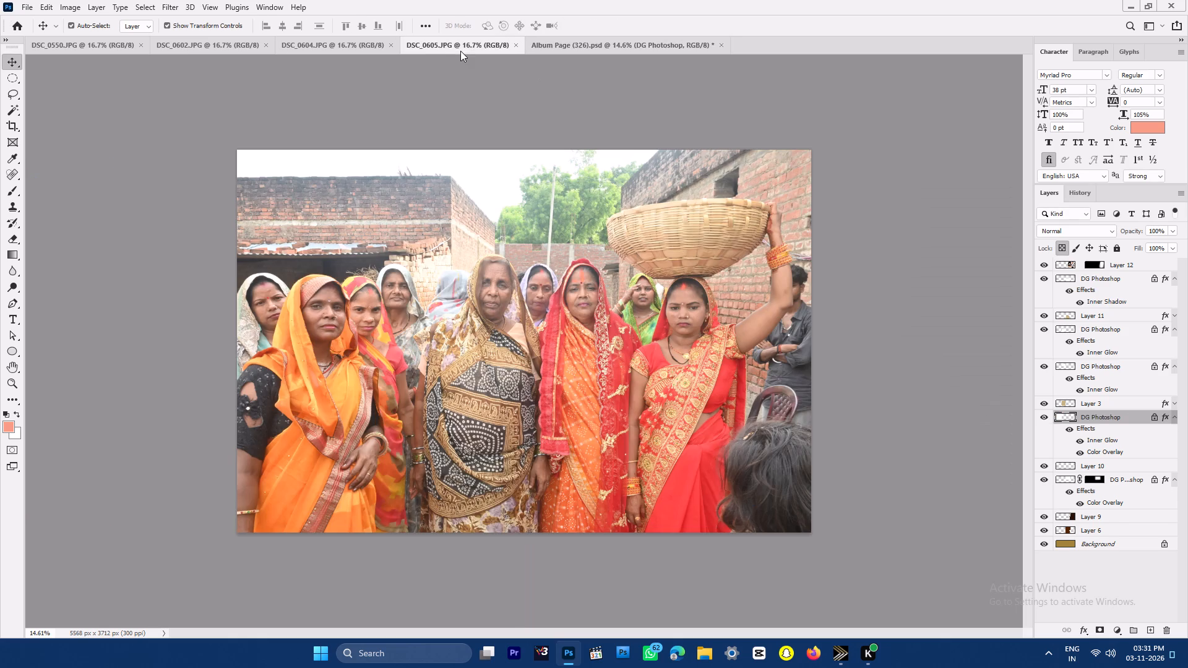
click(351, 41)
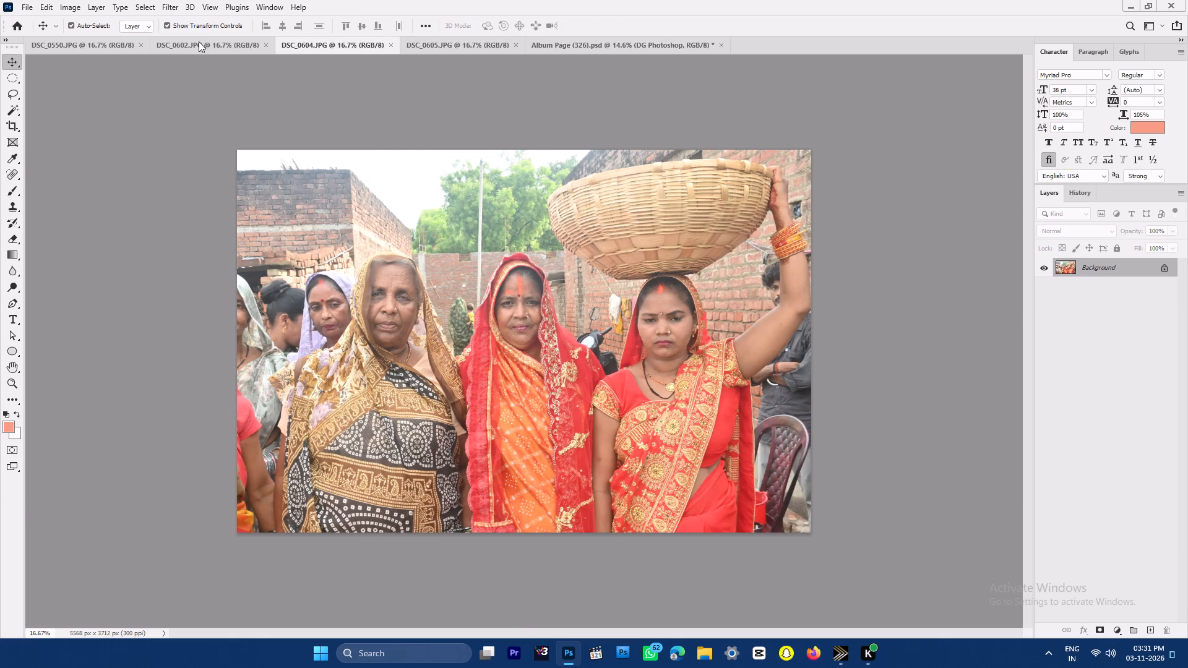
click(199, 41)
click(217, 46)
click(76, 44)
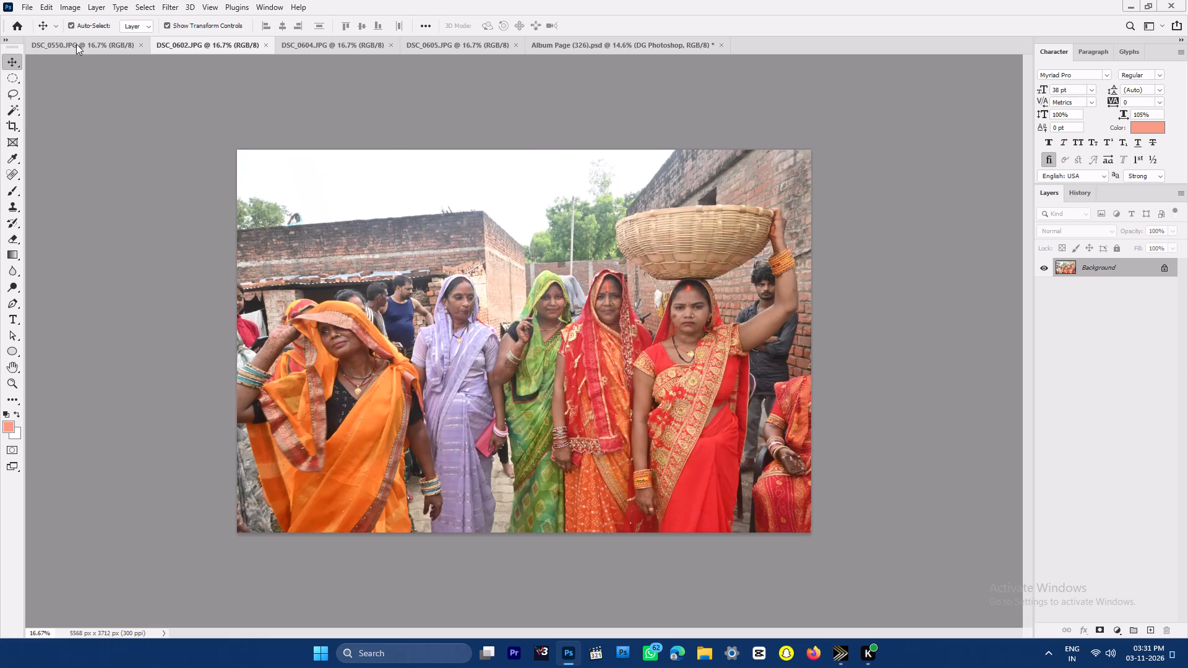
click(192, 48)
key(space)
ctrl+drag(673, 212, 715, 329)
drag(712, 312, 522, 156)
ctrl+drag(722, 290, 700, 255)
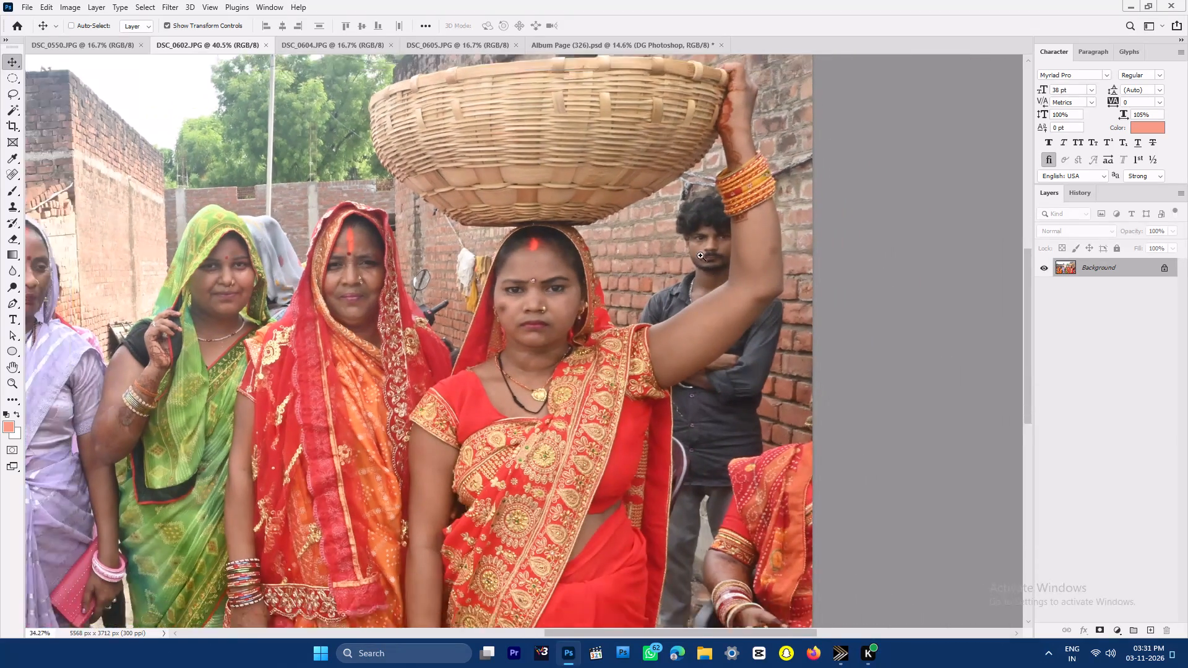
ctrl+drag(700, 255, 699, 254)
click(358, 39)
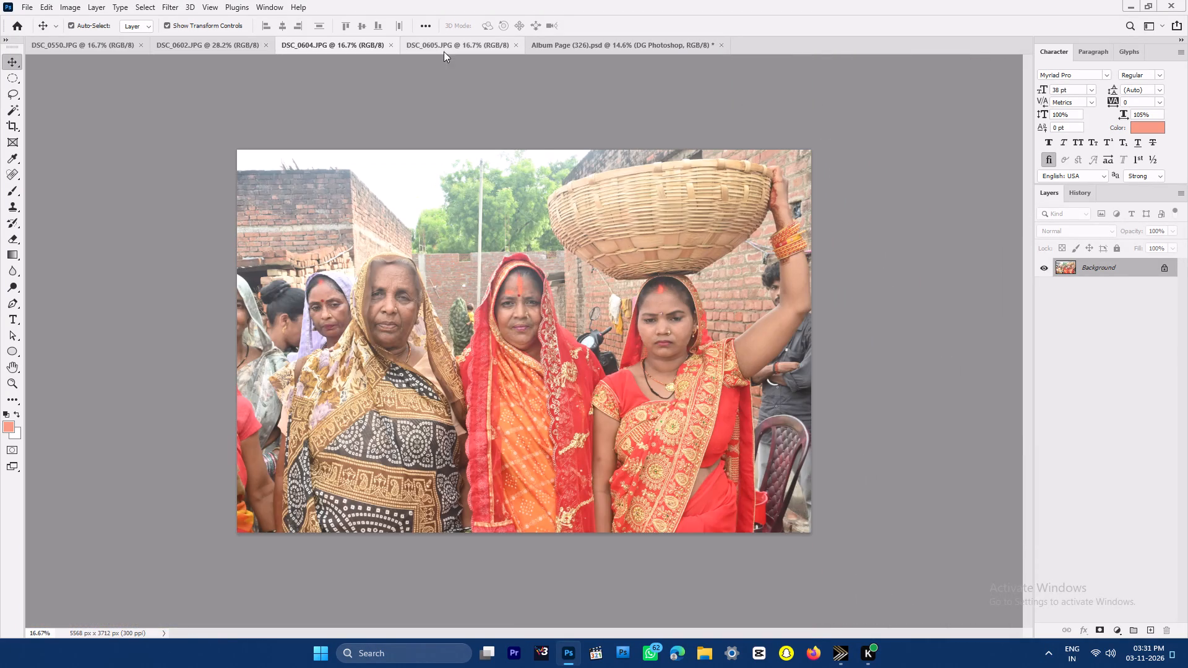
click(454, 49)
Delete the yellow curved-corner frame layer at the top of the right page in Album Page (326).psd.
click(574, 44)
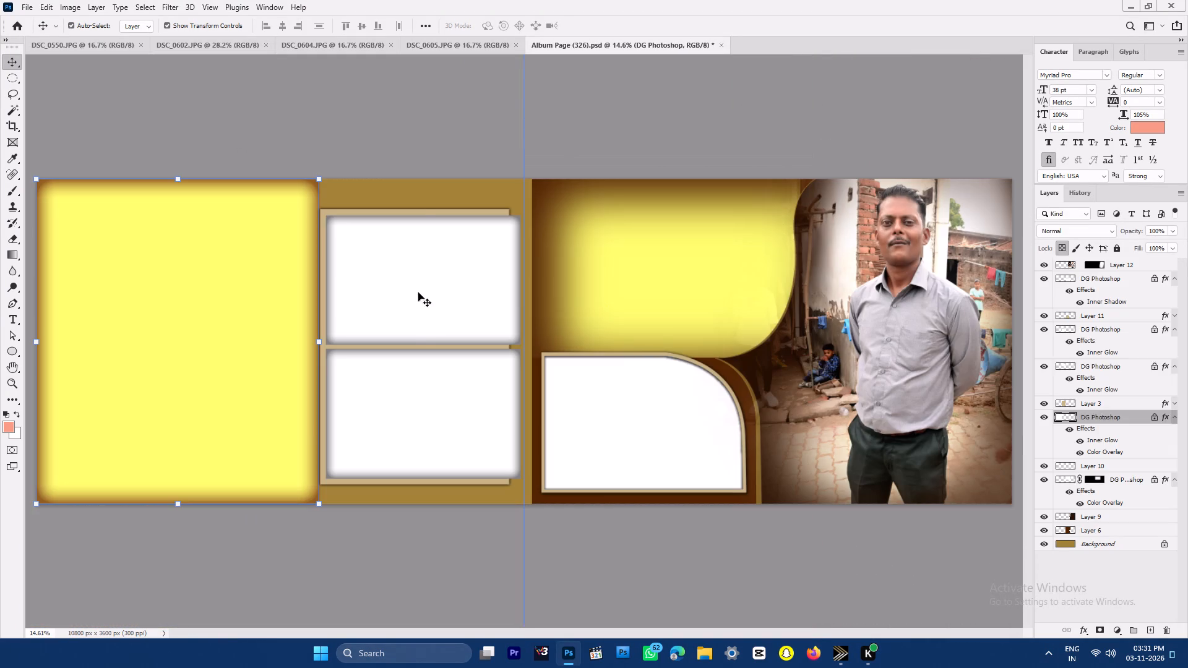
click(418, 293)
click(721, 273)
key(Delete)
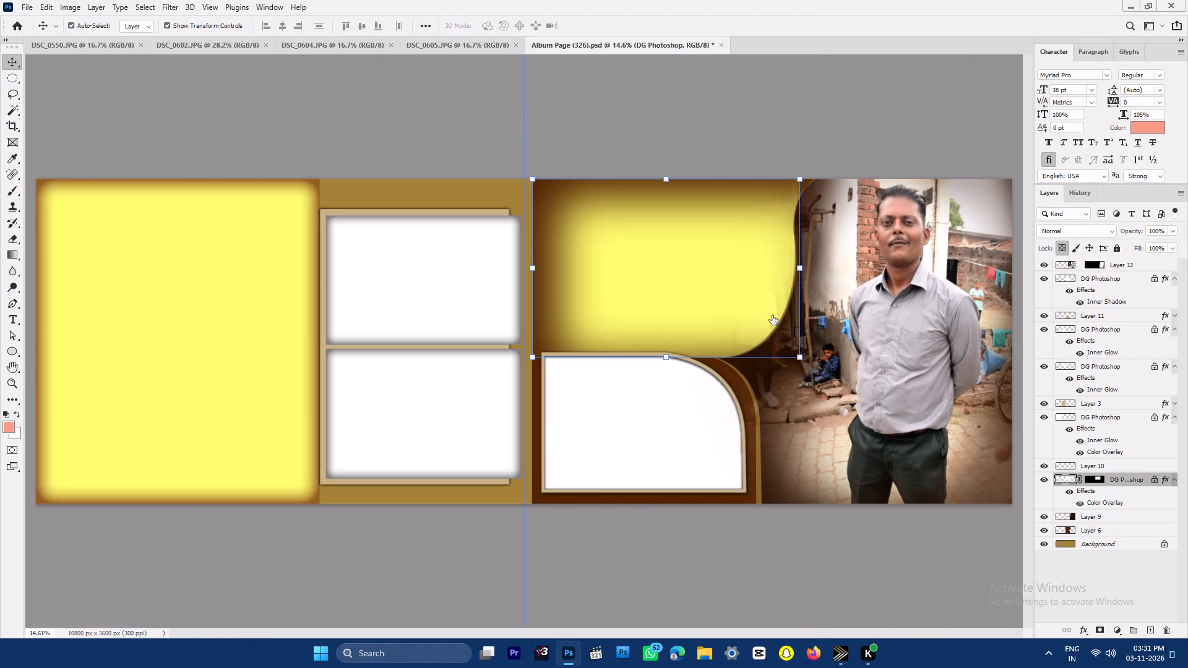
Paste the cut DSC_0612.JPG photo into the brown Layer 6 shape, masked by that shape's outline.
click(653, 259)
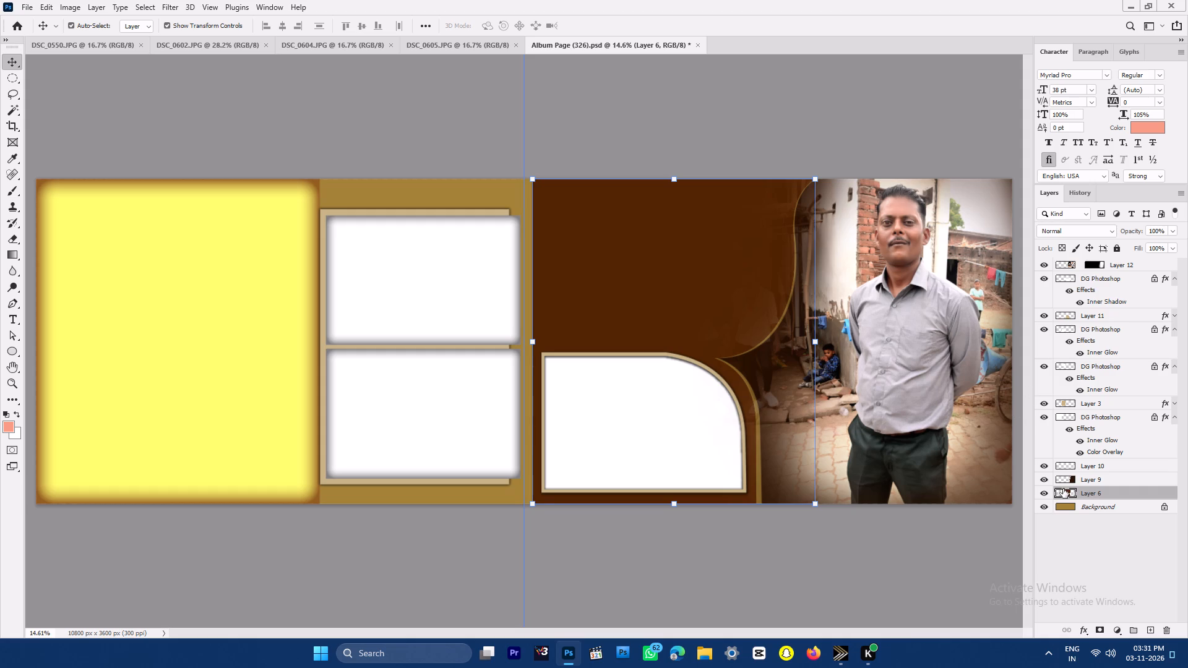
ctrl+click(1067, 491)
key(ctrl+alt+shift+v)
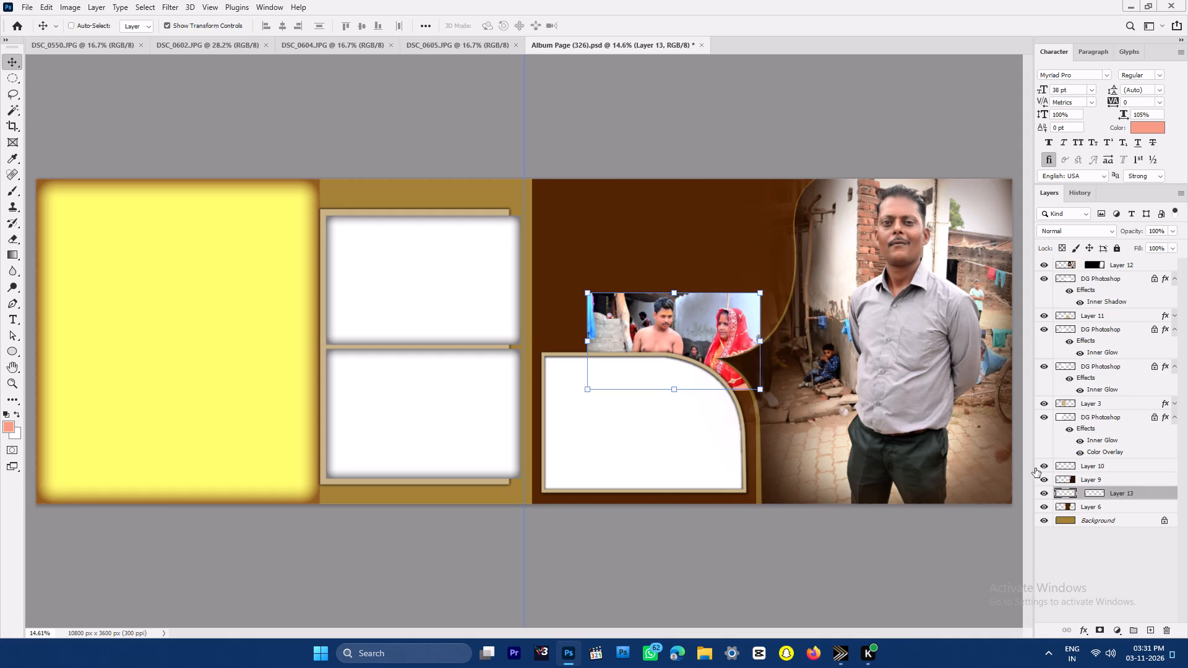
Scale the pasted photo to 206.46% and position it to fill the upper brown area above the white curved frame.
key(ctrl+t)
drag(699, 327, 684, 291)
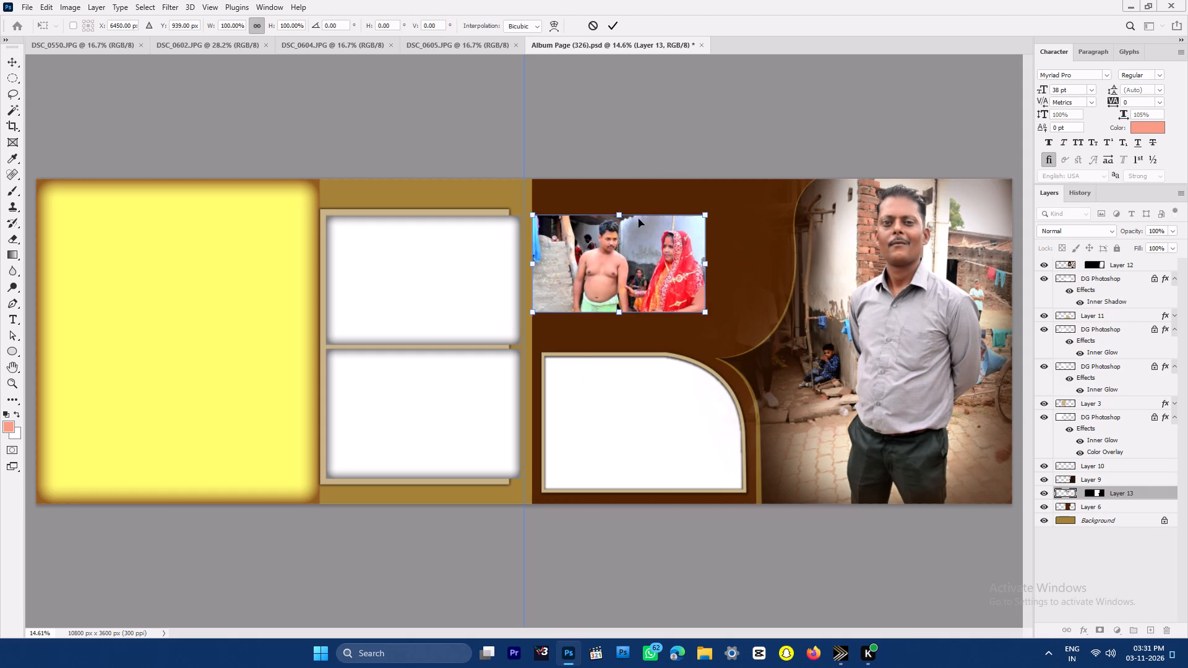
drag(625, 211, 660, 147)
drag(691, 256, 711, 313)
drag(650, 206, 661, 166)
drag(690, 263, 695, 269)
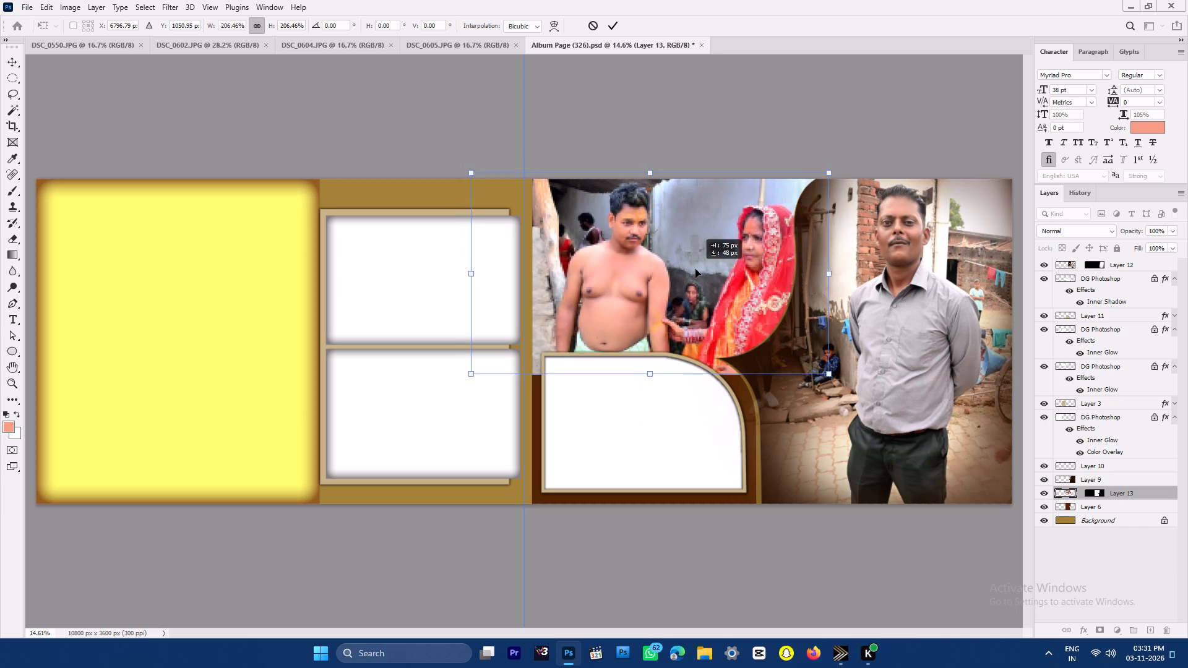
drag(695, 269, 679, 270)
key(Return)
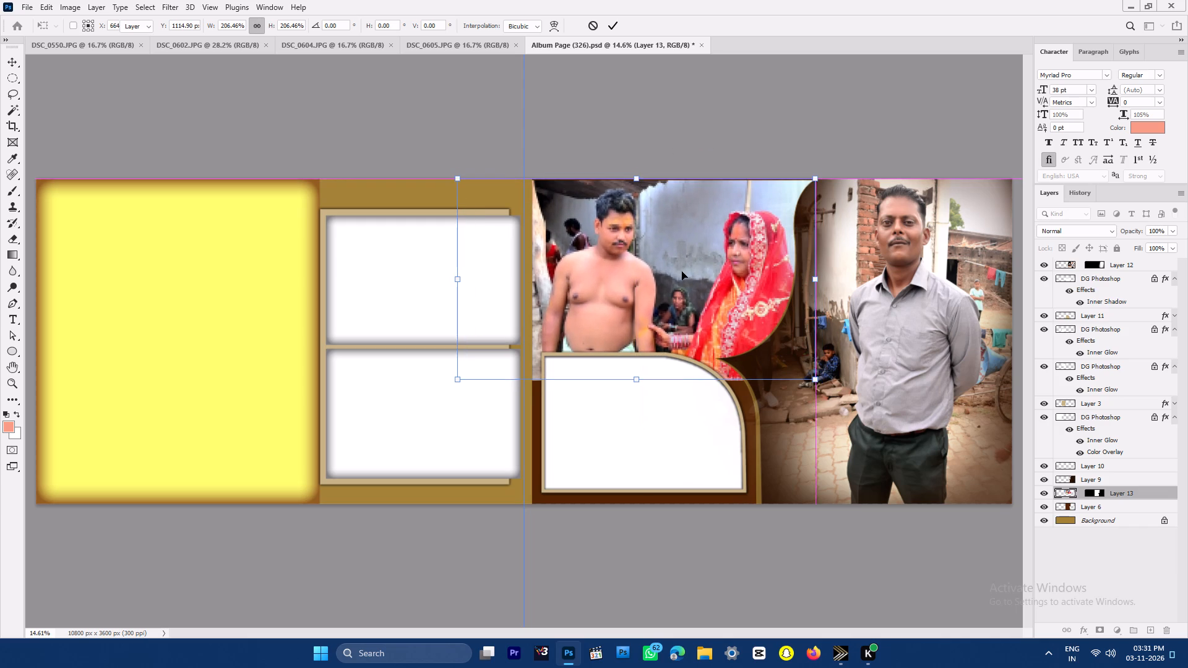
key(Return)
key(Return)
key(Return)
key(Up)
key(Up)
key(Return)
click(652, 105)
Erase the pasted photo's lower edge around the white curved frame with a soft 900 px Eraser.
key(space)
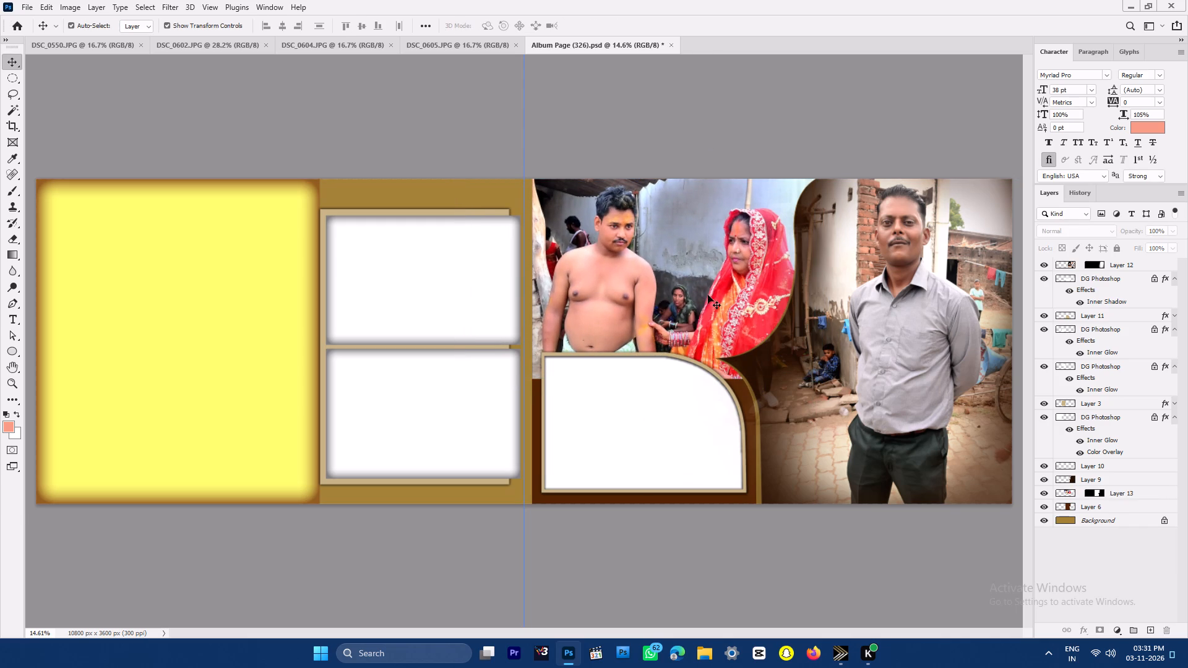
ctrl+drag(708, 295, 716, 312)
click(706, 308)
key(e)
key(e)
key(bracketright)
key(bracketright)
key(bracketright)
key(bracketright)
key(bracketright)
key(bracketright)
key(bracketright)
key(bracketright)
key(bracketright)
key(bracketright)
key(bracketright)
key(bracketright)
key(bracketright)
key(bracketright)
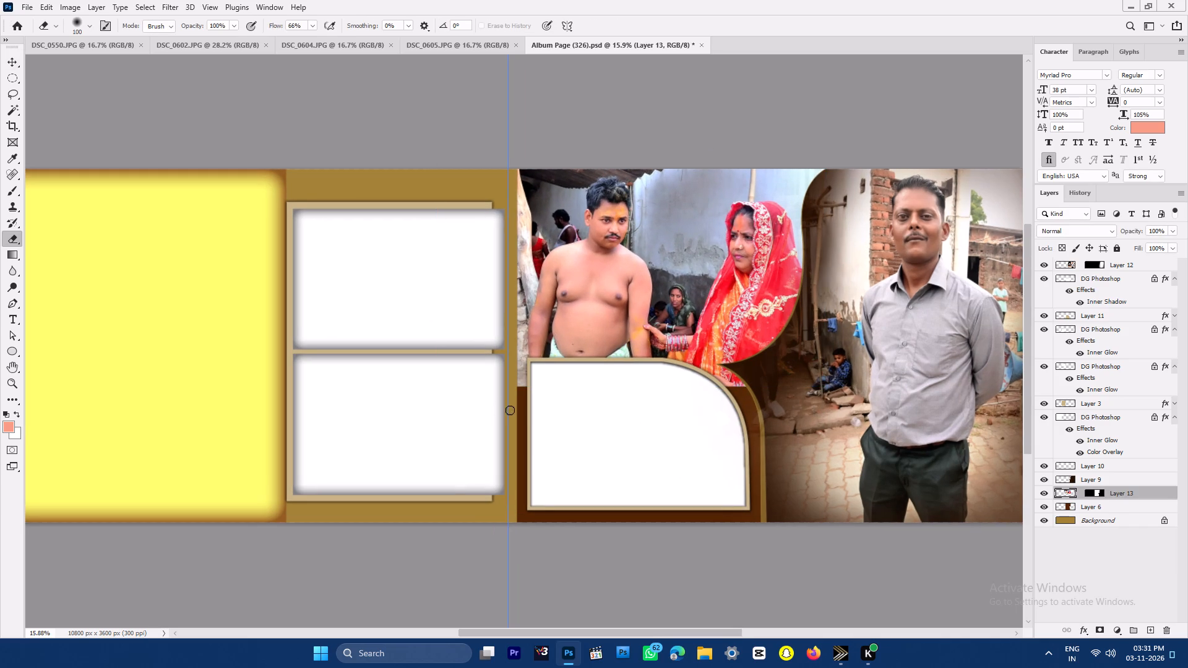
key(bracketright)
drag(496, 390, 671, 405)
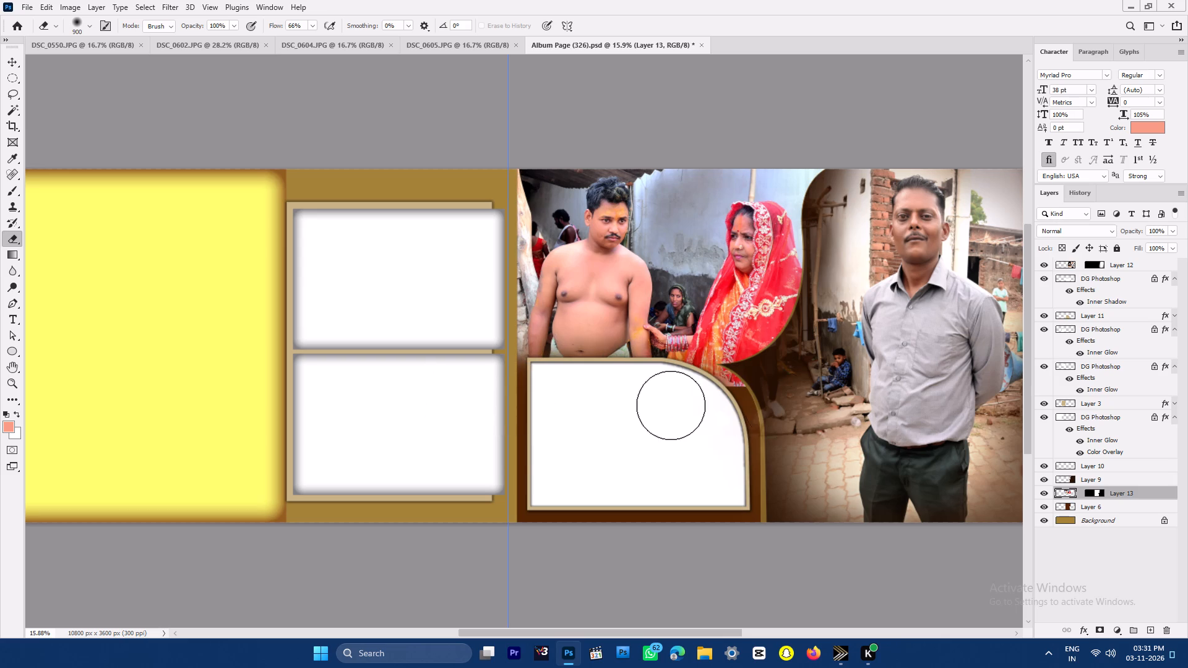
drag(671, 405, 755, 433)
Darken the pasted photo's highlights with RGB Curves, lowering the white end to output 236 at input 253.
key(v)
key(space)
ctrl+drag(747, 226, 752, 241)
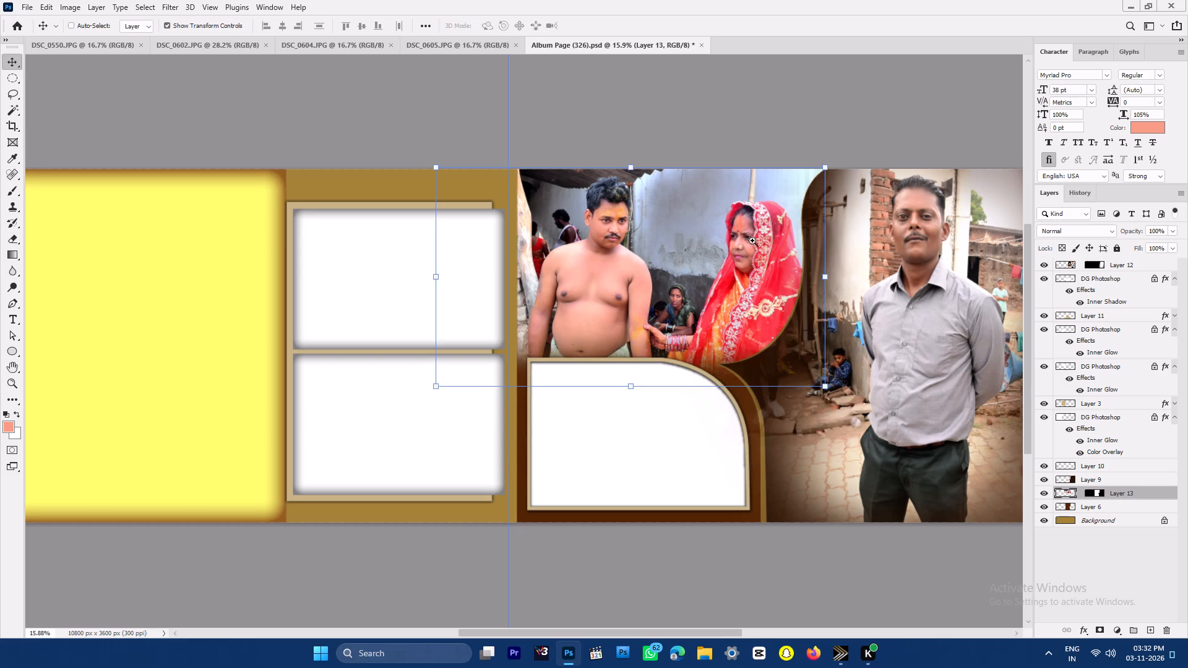
ctrl+drag(752, 241, 809, 354)
double_click(705, 302)
key(ctrl+space)
ctrl+drag(728, 348, 702, 306)
triple_click(695, 308)
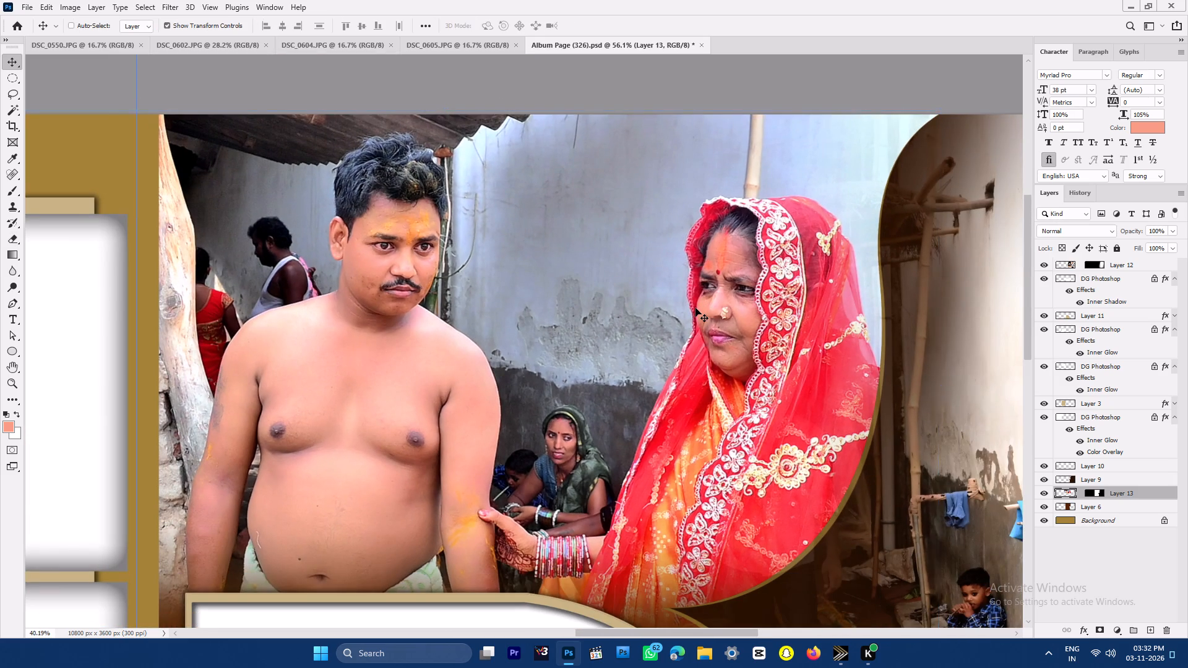
click(695, 308)
key(ctrl+m)
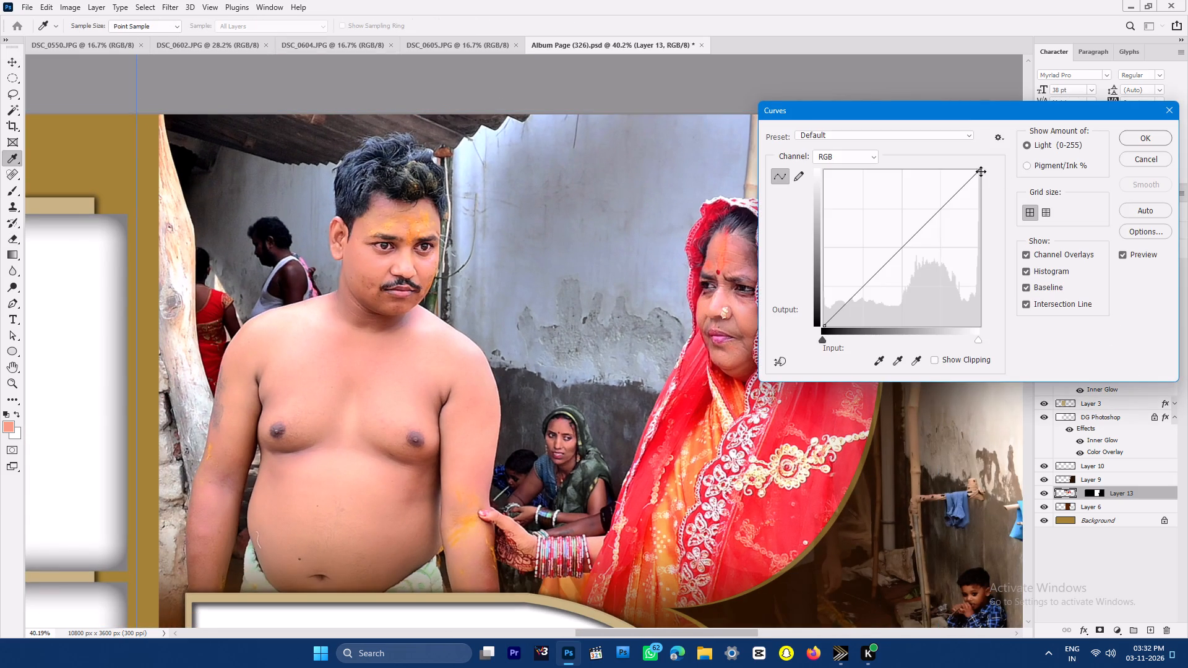
drag(979, 172, 981, 183)
key(Down)
key(Return)
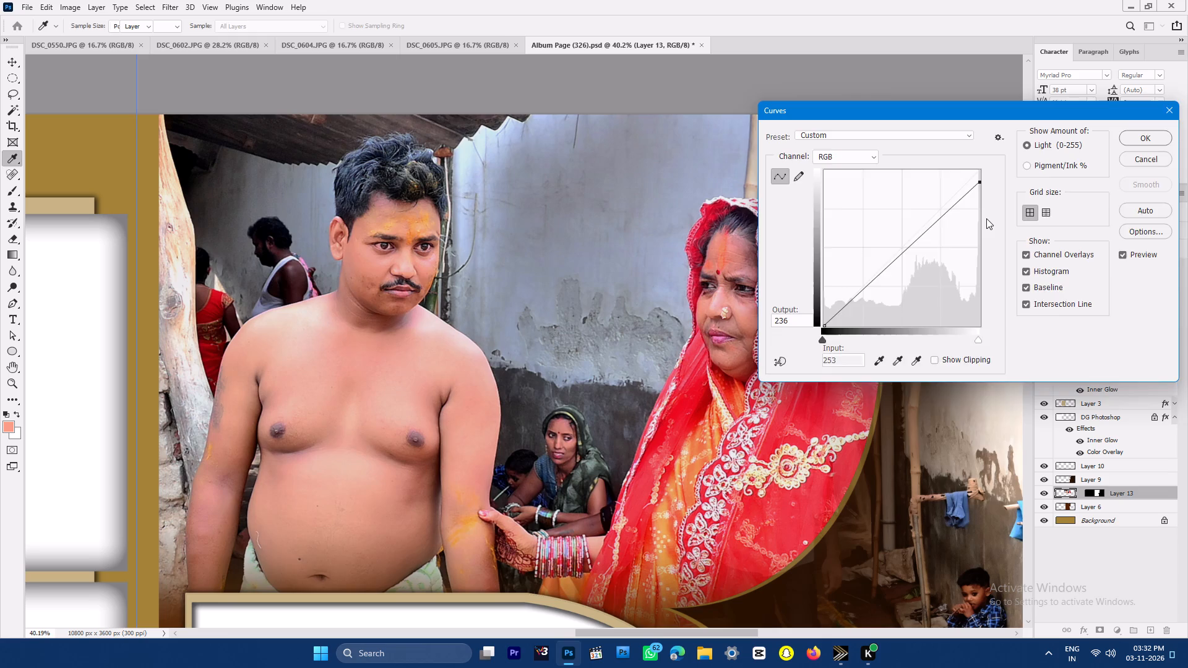
Run a saved retouching effect on the pasted photo in Layer 13 and fade it to a reduced opacity in Normal mode.
key(ctrl+0)
click(646, 274)
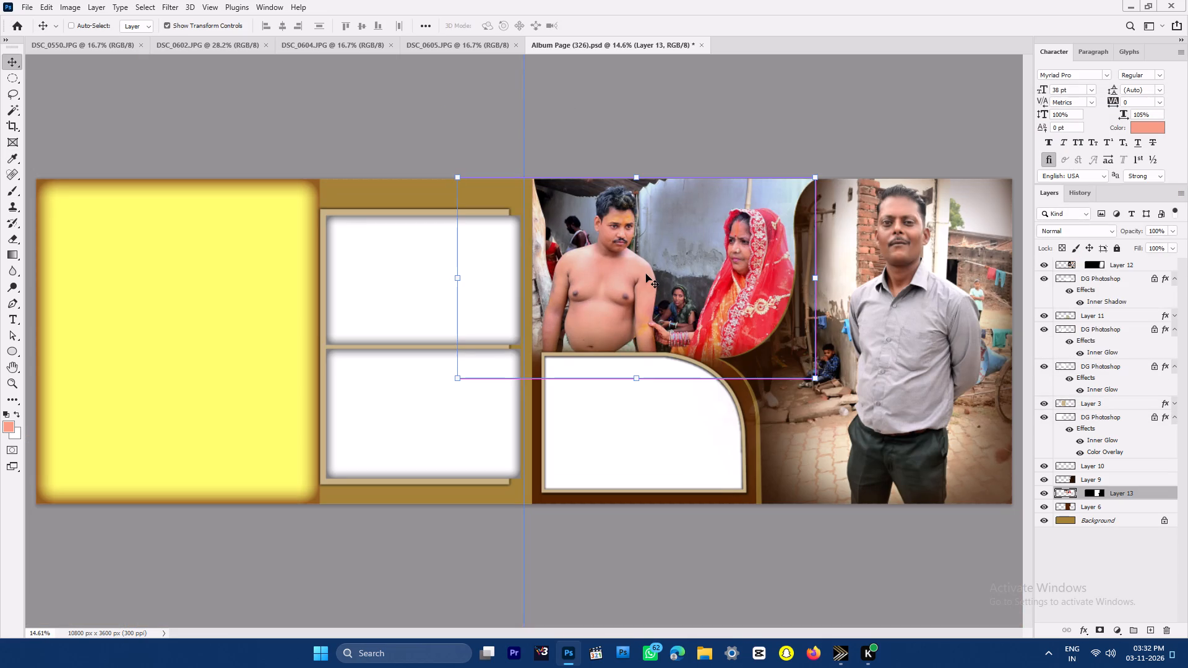
key(F2)
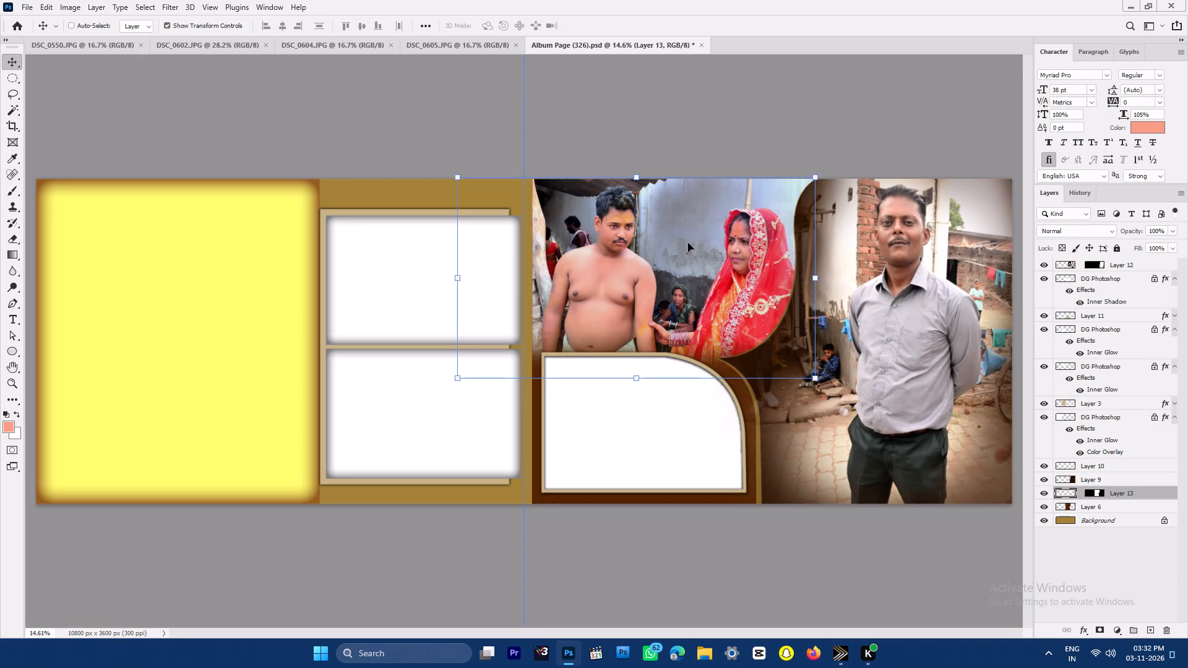
key(ctrl+shift+f)
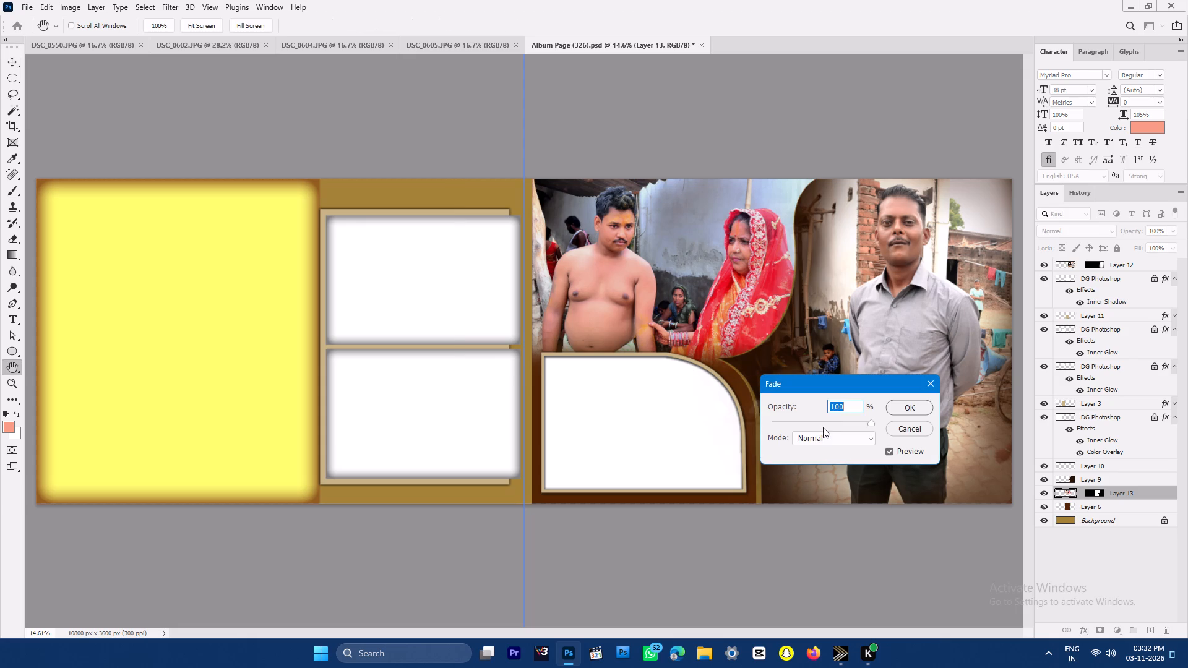
click(819, 427)
click(811, 421)
double_click(815, 421)
key(Return)
key(Return)
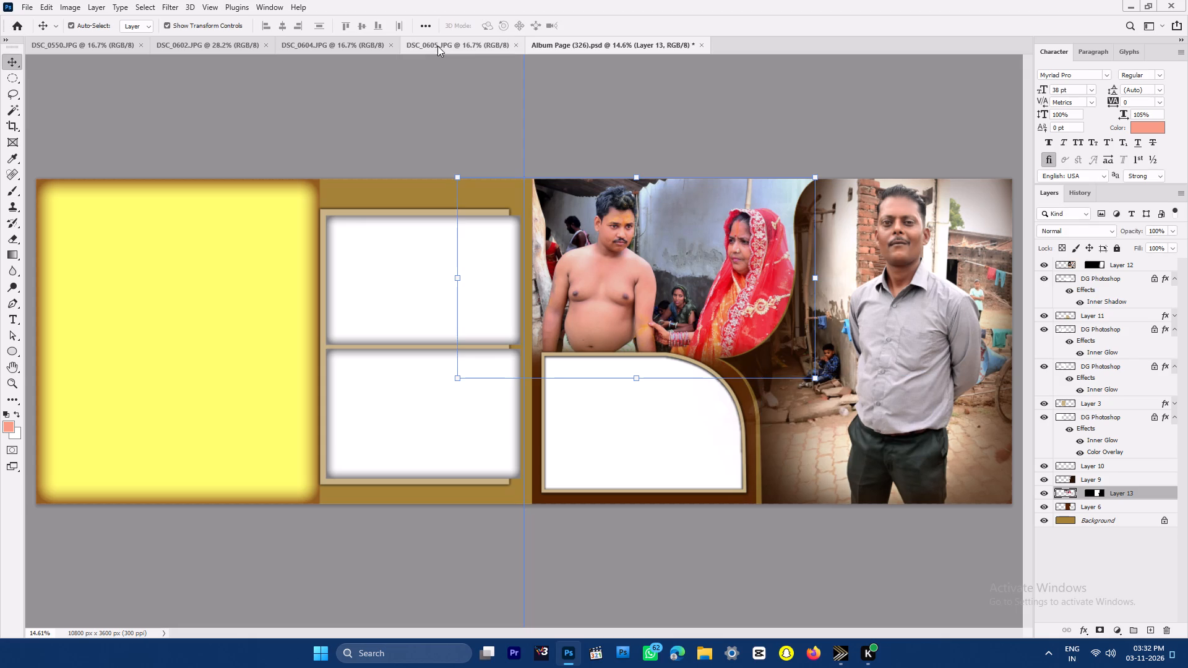
Switch to DSC_0604.JPG and apply Auto Contrast to the photo.
click(93, 42)
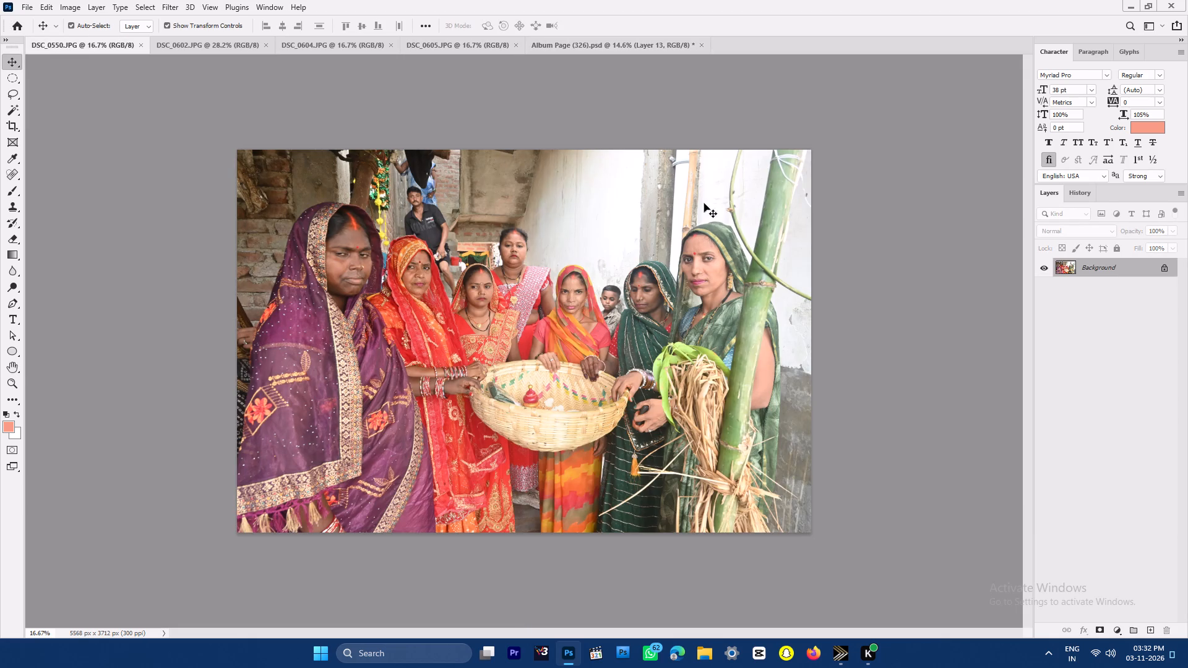
click(290, 44)
click(561, 226)
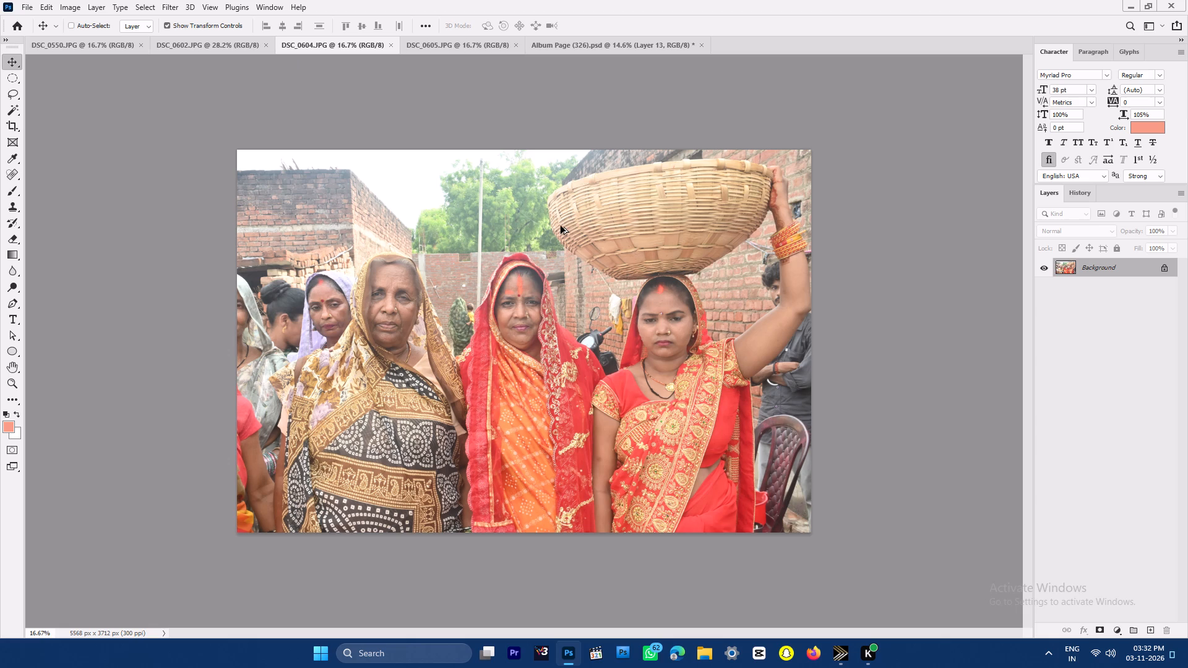
key(ctrl+alt+shift+l)
Use Selective Color on the photo to lower cyan in the Reds and set black to +17% in the Blacks.
key(alt+i)
text(as)
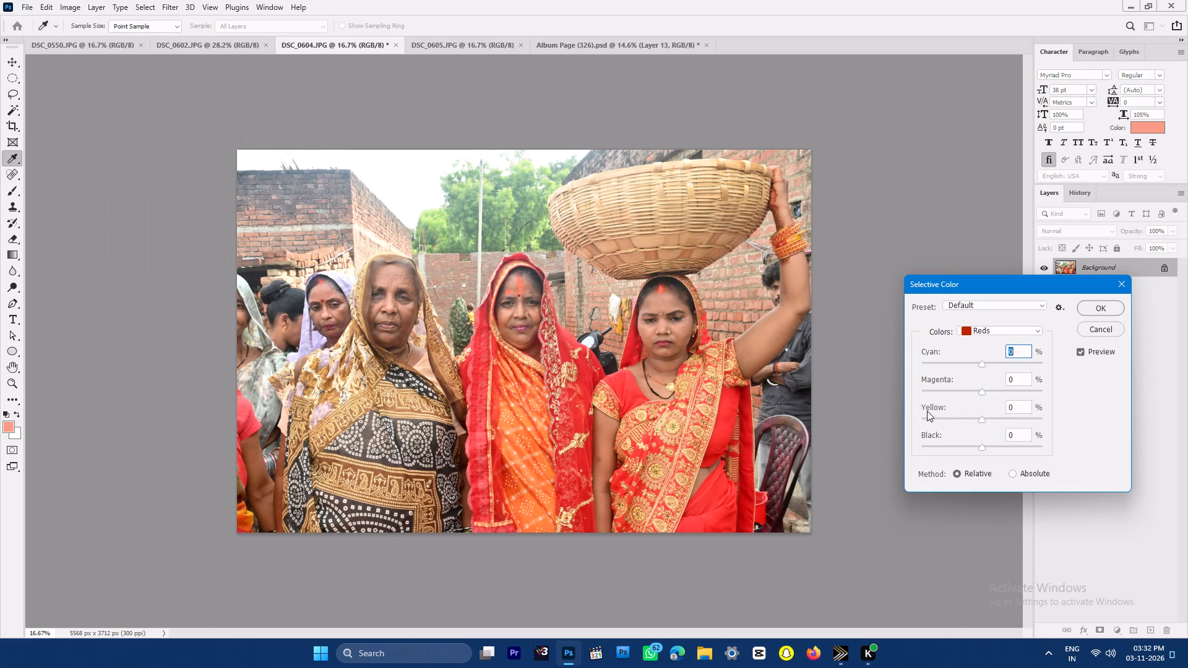
drag(976, 363, 967, 364)
key(Up)
click(994, 328)
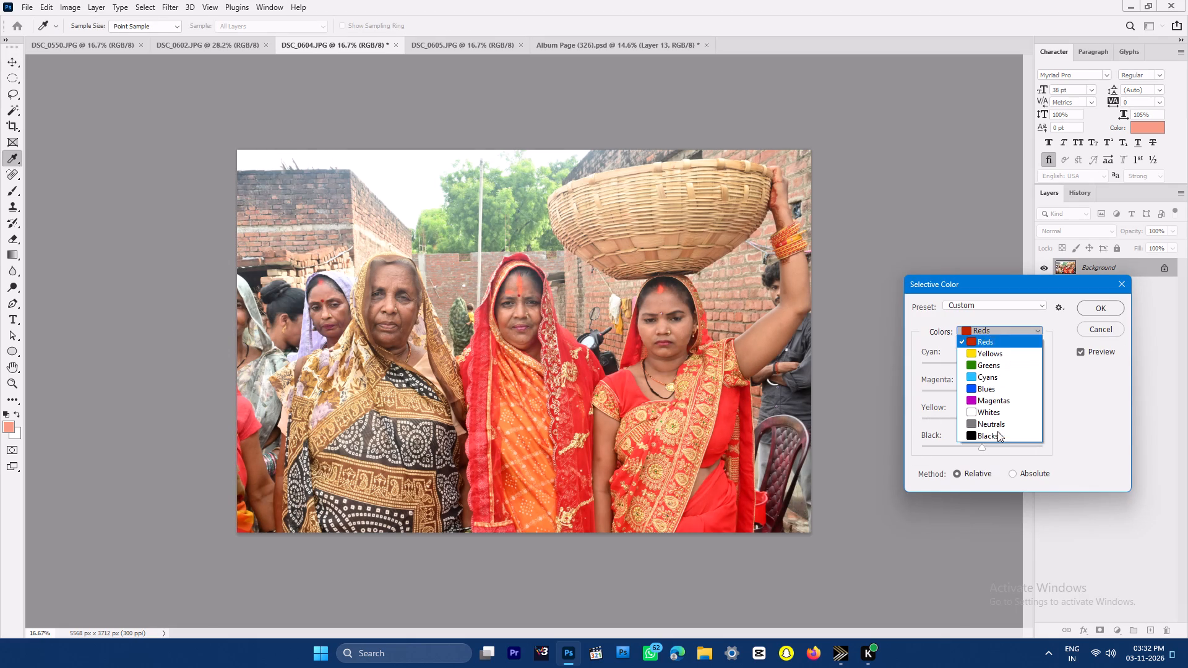
click(986, 440)
click(986, 447)
key(Up)
key(Up)
key(Up)
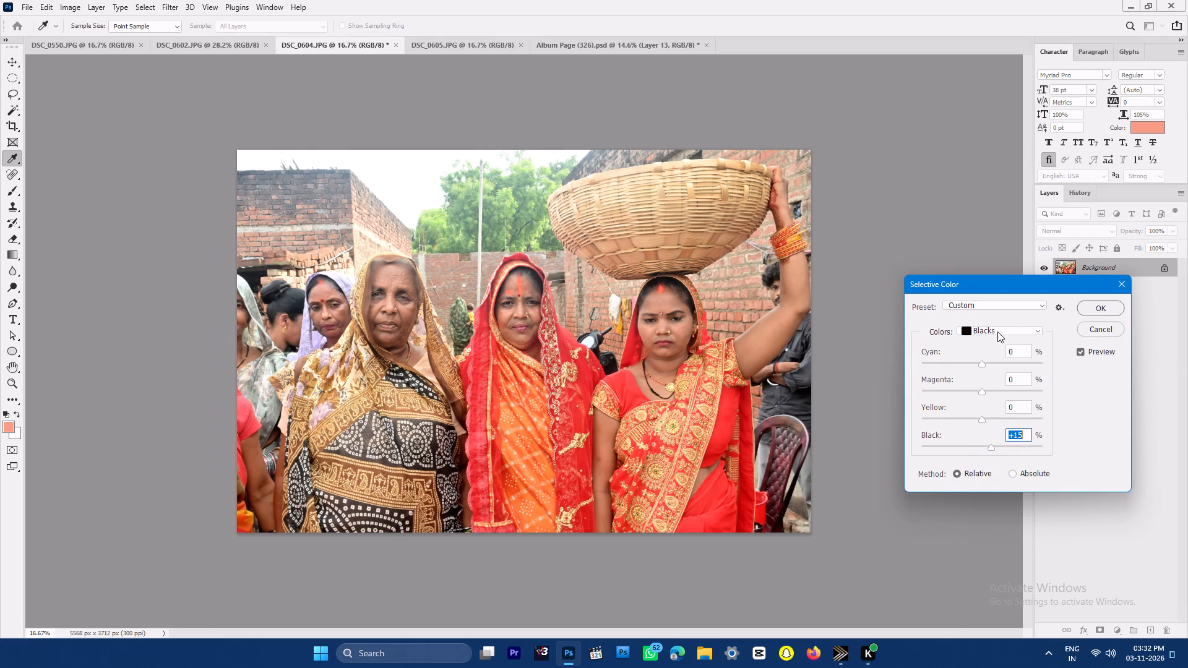
key(Up)
key(Up)
Set Selective Color cyan to -13% and raise black in the Yellows, fine-tune black in the Blacks, and apply the correction.
click(997, 330)
click(992, 355)
drag(982, 366, 975, 367)
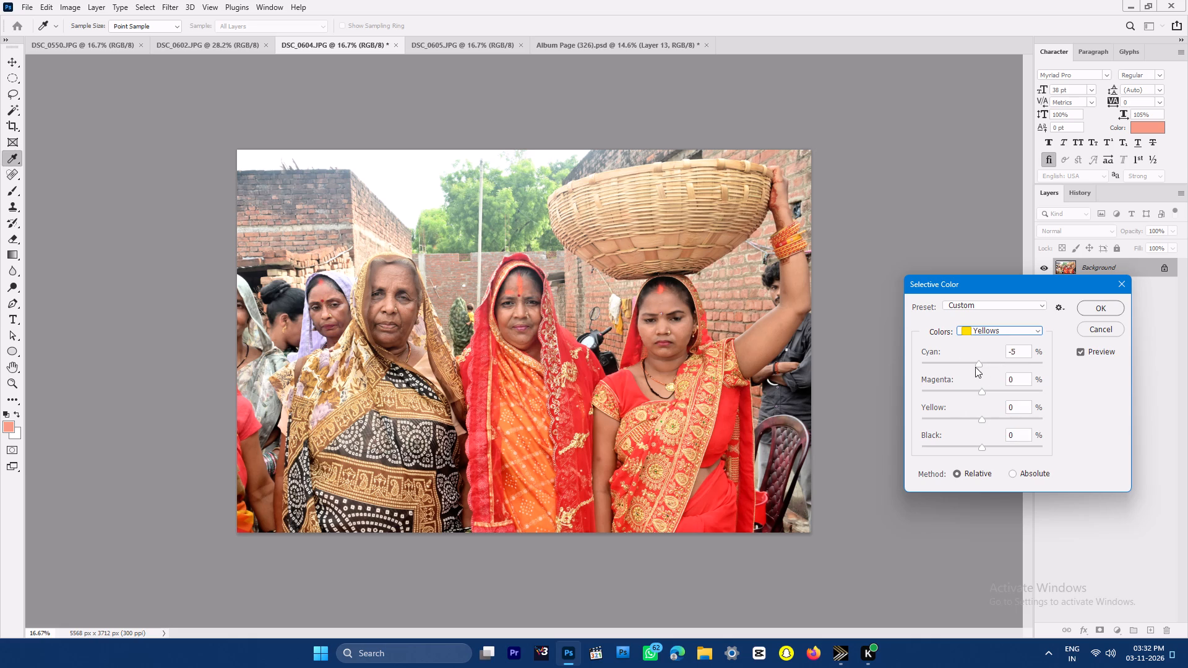
drag(975, 367, 973, 367)
drag(974, 447, 998, 447)
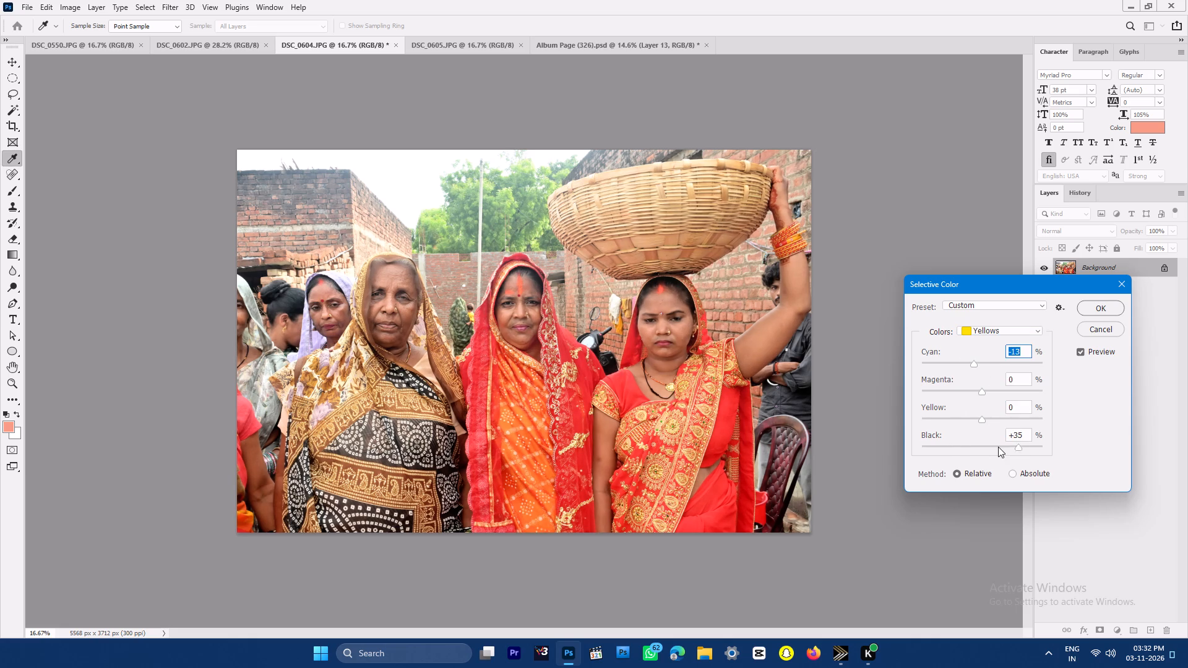
drag(998, 447, 1005, 447)
click(1019, 332)
click(988, 435)
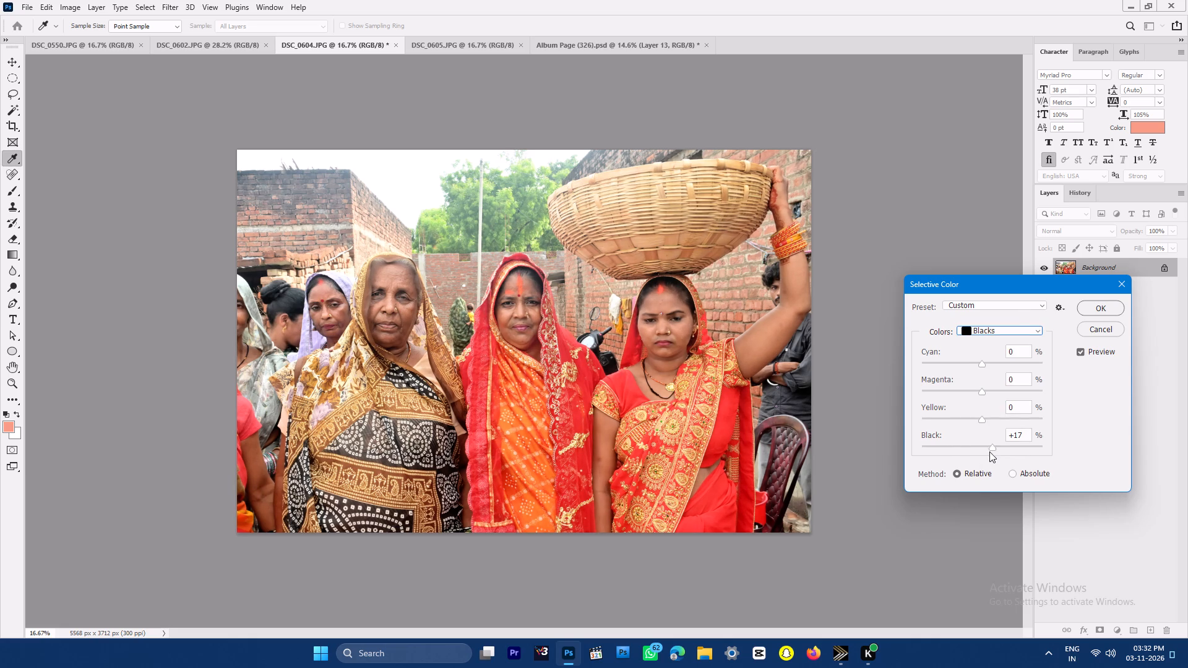
click(993, 448)
key(Up)
key(Return)
Adjust the photo's RGB Levels with the white input at 248 and the black input at about 8.
key(ctrl+l)
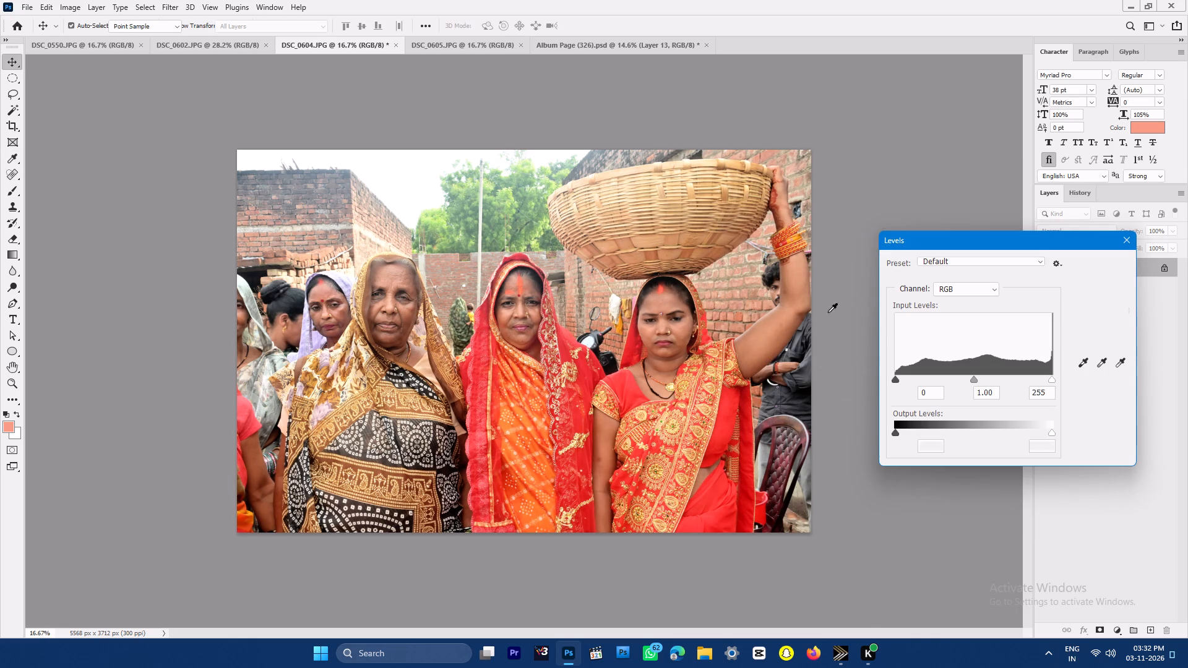
click(1049, 380)
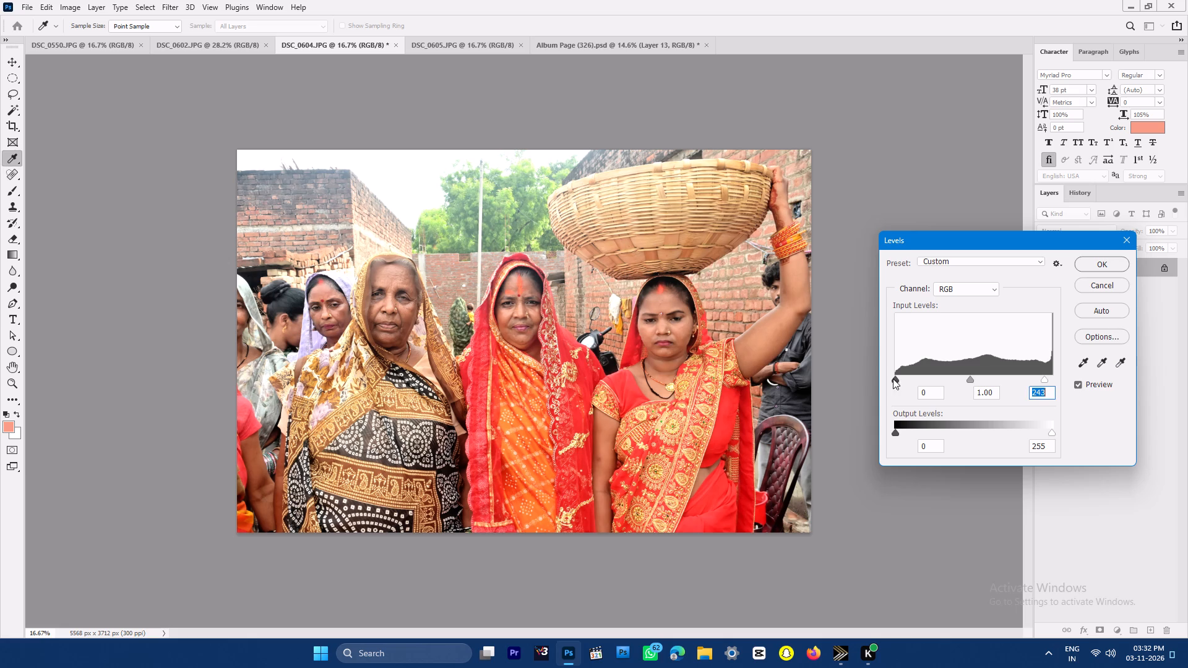
key(Up)
key(Up)
key(Up)
key(Up)
key(Up)
click(901, 379)
key(Down)
key(Down)
key(Down)
key(Down)
key(Return)
Run the SkinFiner filter on the photo and fade it to a reduced opacity in Normal mode.
key(space)
ctrl+drag(433, 212, 491, 351)
key(F7)
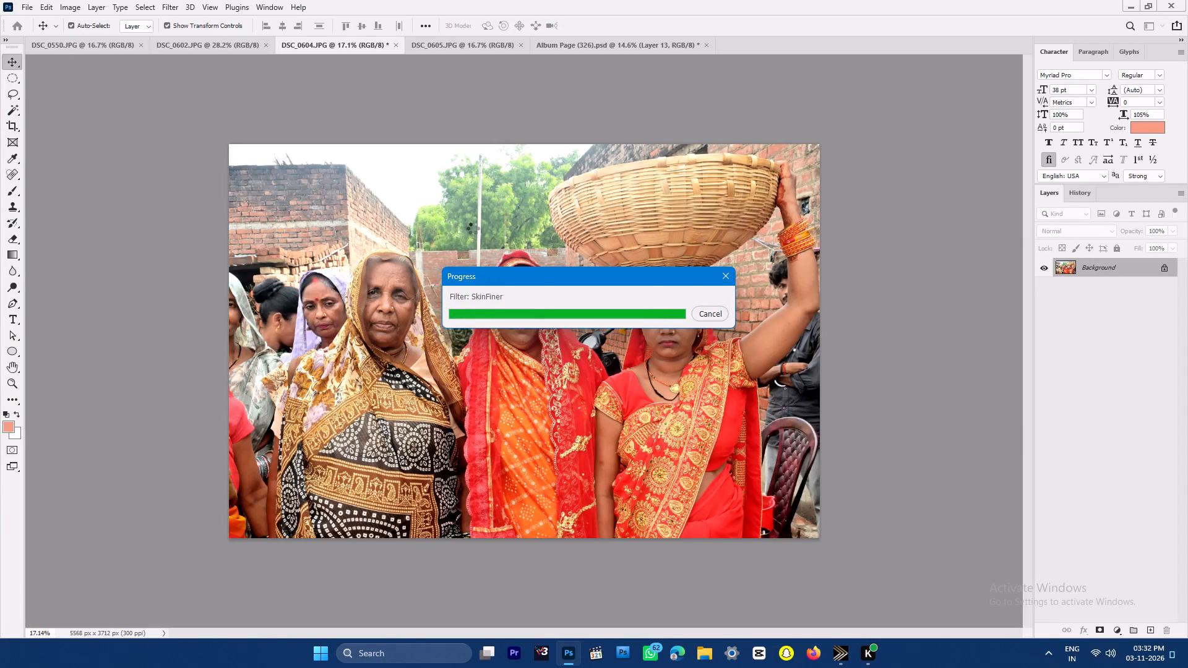
key(ctrl+shift+f)
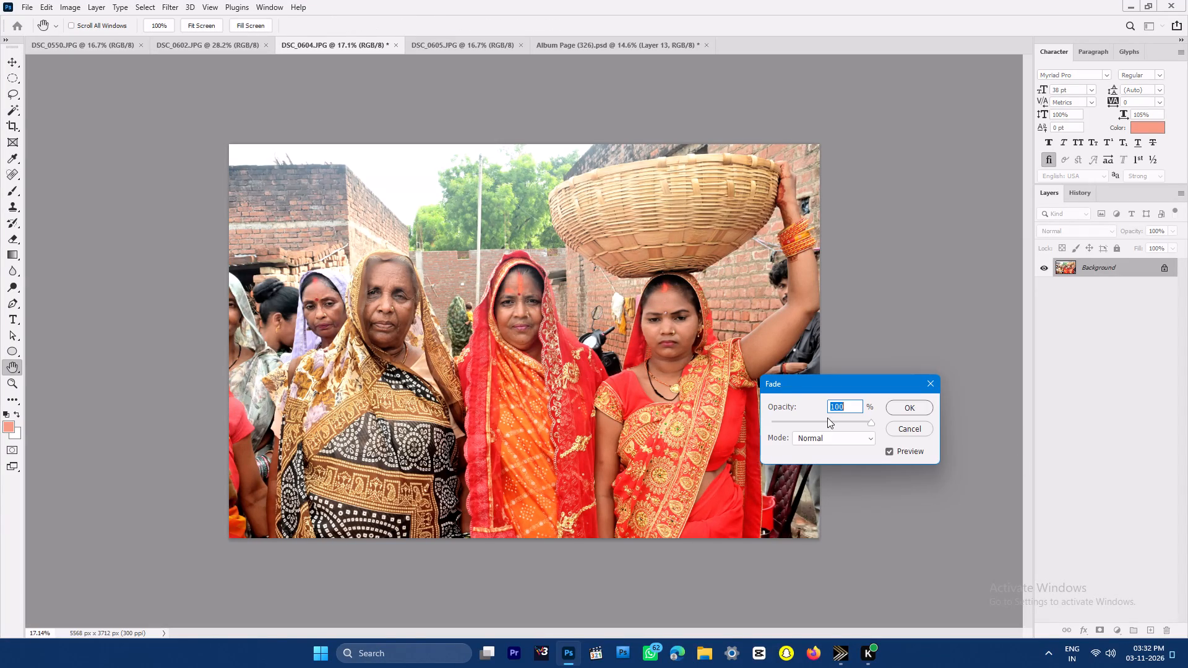
double_click(833, 419)
key(Return)
Run the saved Smart Sharpen action on the photo.
key(F5)
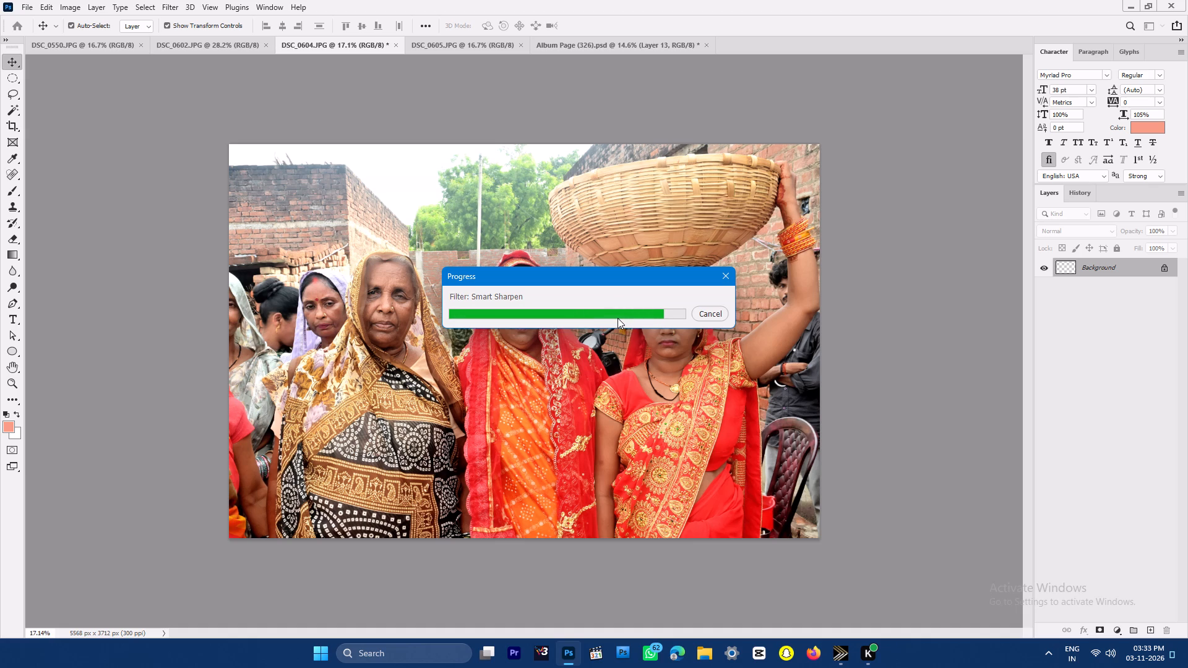
Apply a second Selective Color correction, raising cyan in the Yellows to about +25% and black in the Whites to +23%.
key(ctrl+space)
key(ctrl+space)
key(ctrl+space)
key(ctrl+space)
key(ctrl+space)
key(ctrl+space)
key(ctrl+space)
key(ctrl+space)
key(ctrl+space)
key(ctrl+space)
key(ctrl+space)
key(ctrl+space)
key(ctrl+space)
key(ctrl+space)
key(ctrl+space)
key(ctrl+space)
key(ctrl+space)
key(ctrl+space)
key(ctrl+space)
key(ctrl+space)
ctrl+drag(377, 287, 400, 376)
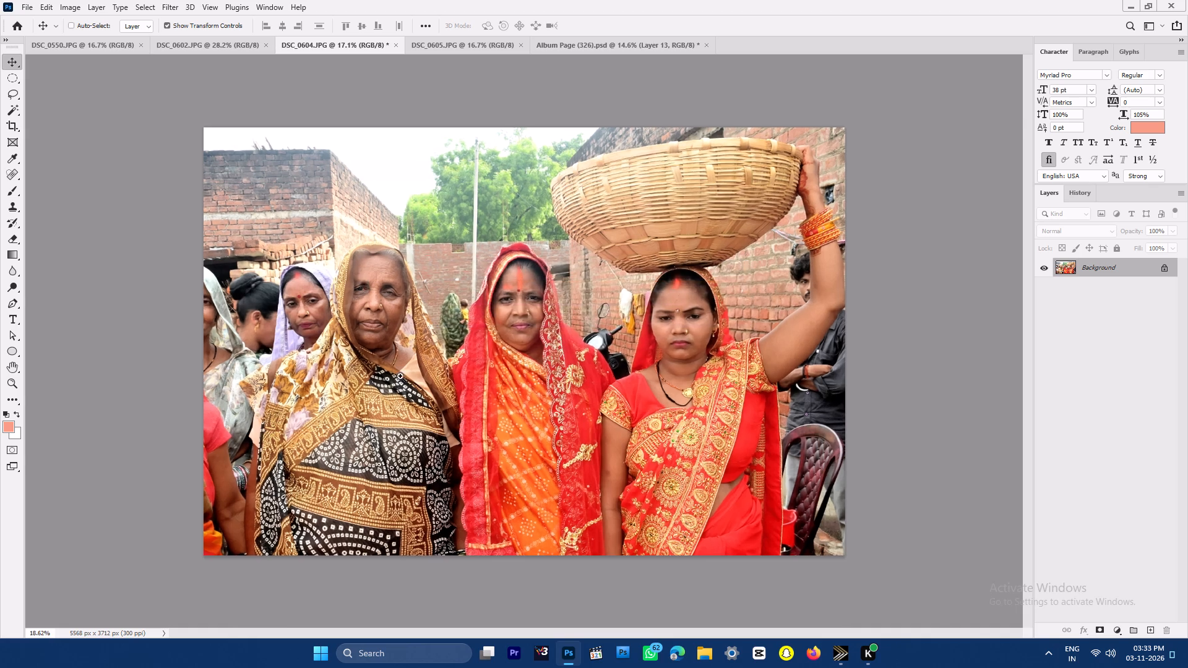
ctrl+drag(400, 376, 426, 442)
key(ctrl+0)
key(alt+i)
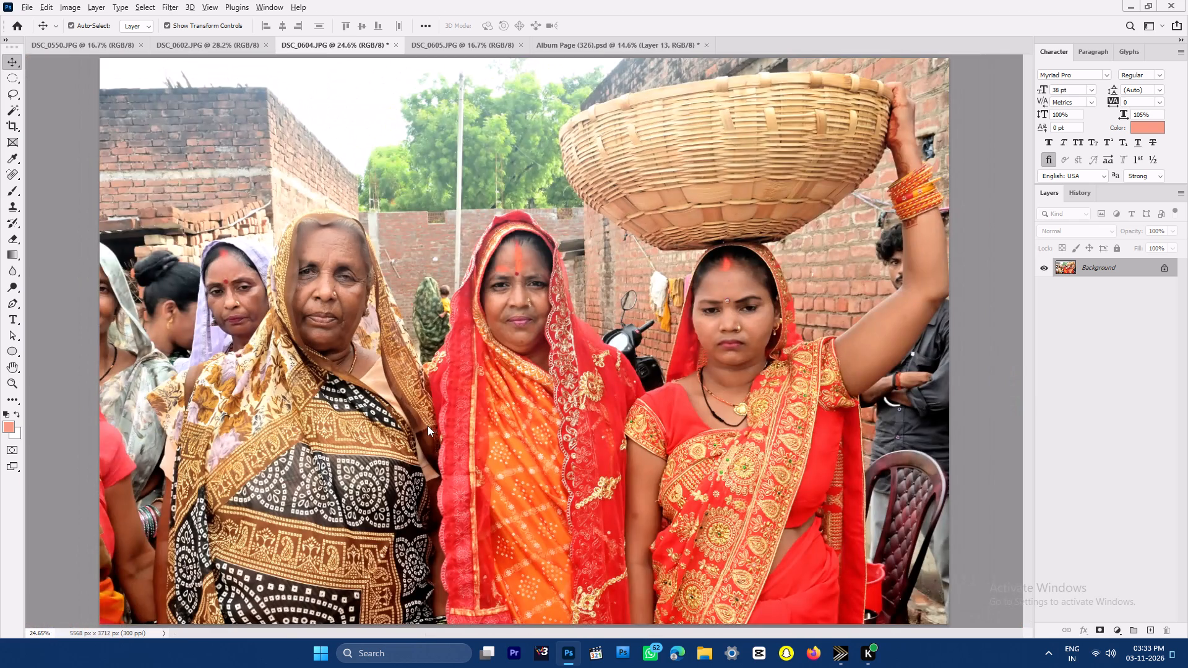
text(as)
click(1008, 331)
click(996, 352)
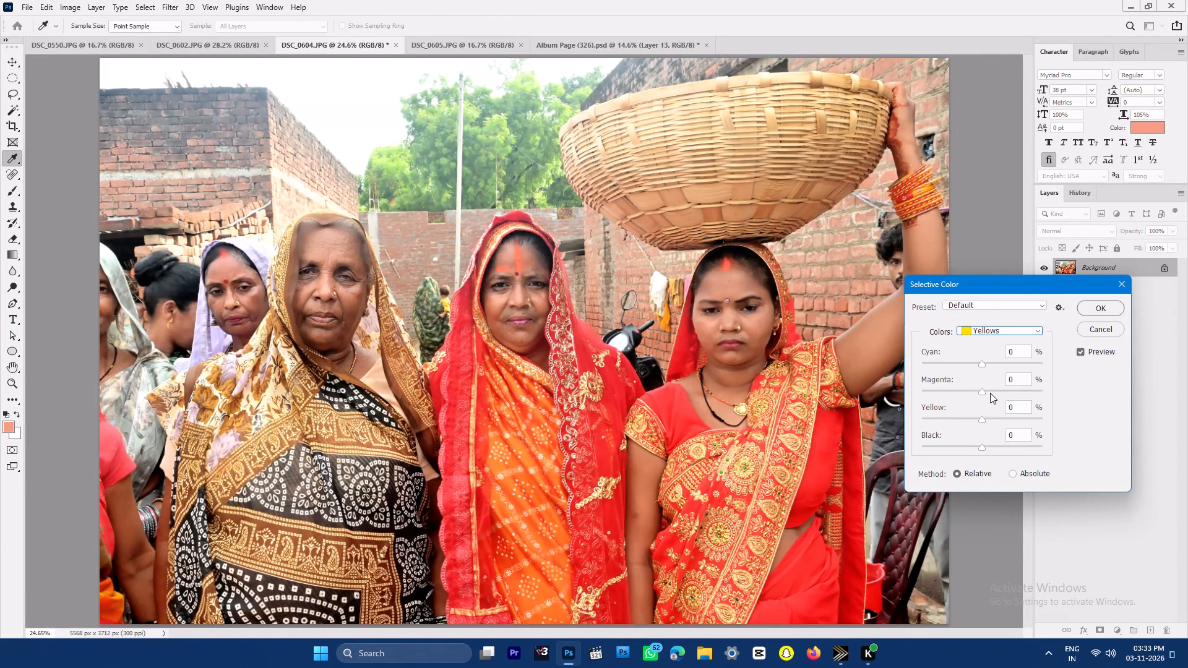
click(988, 359)
click(996, 371)
click(997, 363)
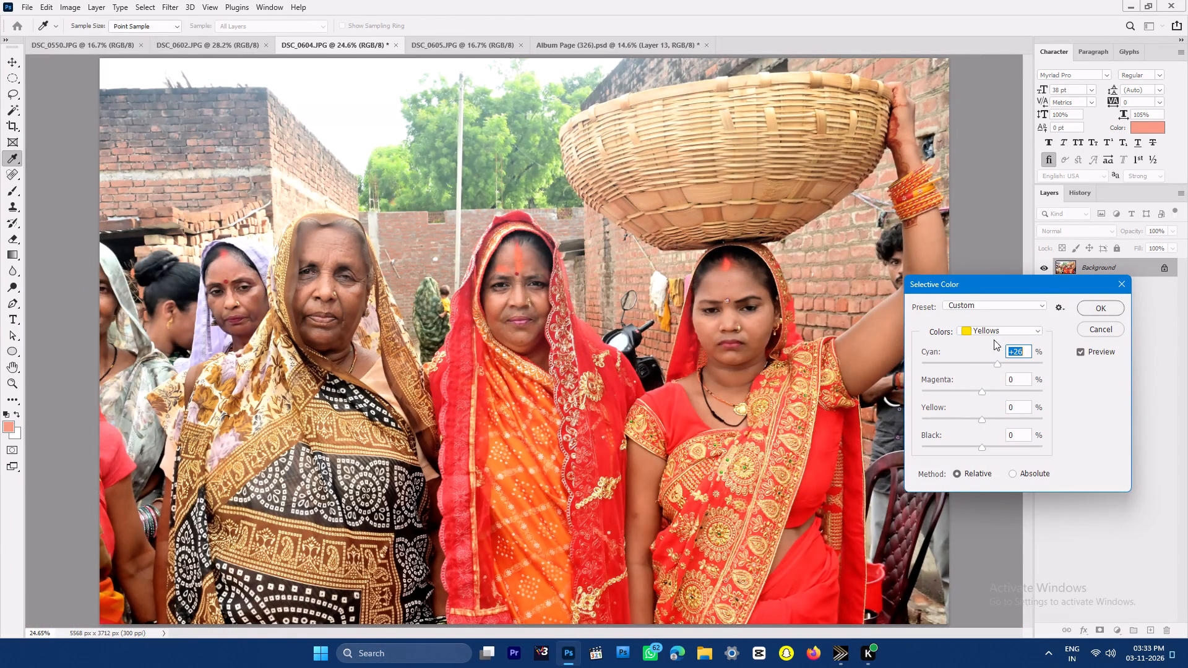
key(Down)
click(996, 325)
click(995, 330)
click(991, 411)
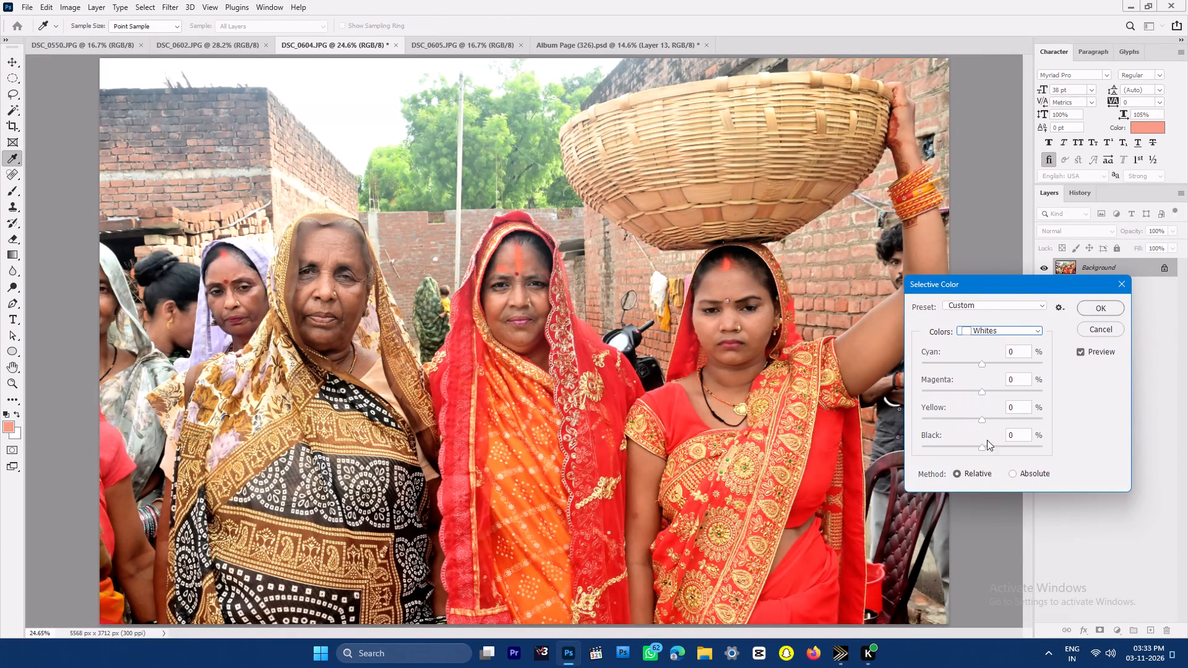
click(1004, 447)
drag(1003, 447, 996, 447)
key(Return)
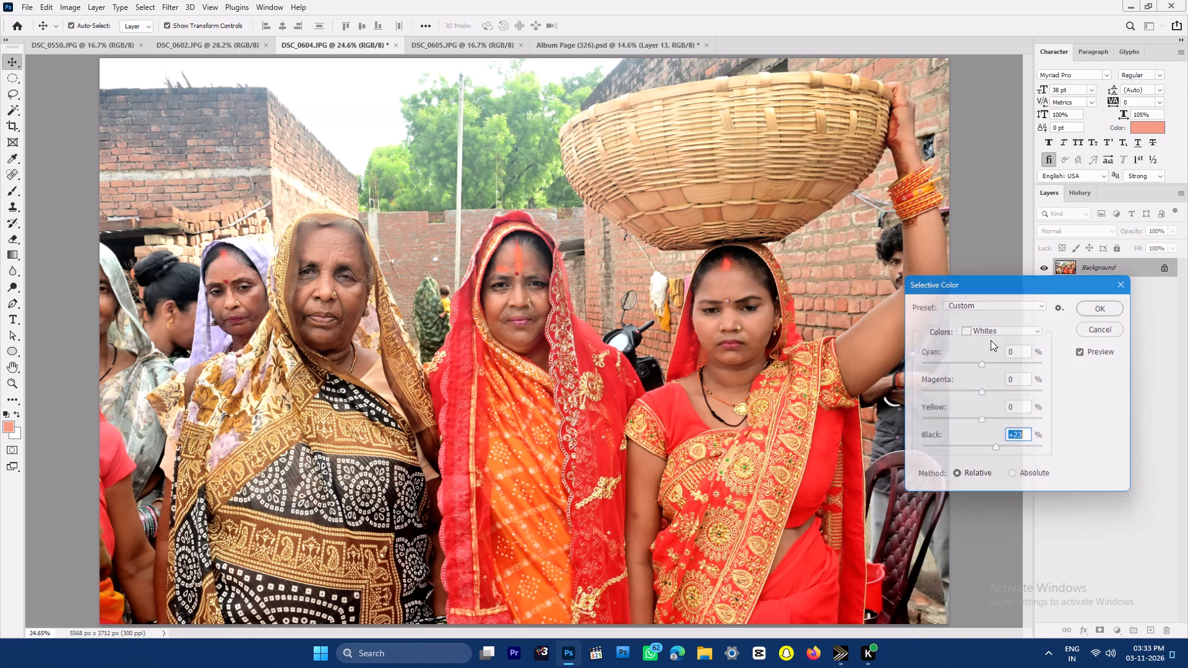
Shift the photo's midtones toward blue with Color Balance, setting the Yellow–Blue level to +8.
key(ctrl+0)
key(ctrl+b)
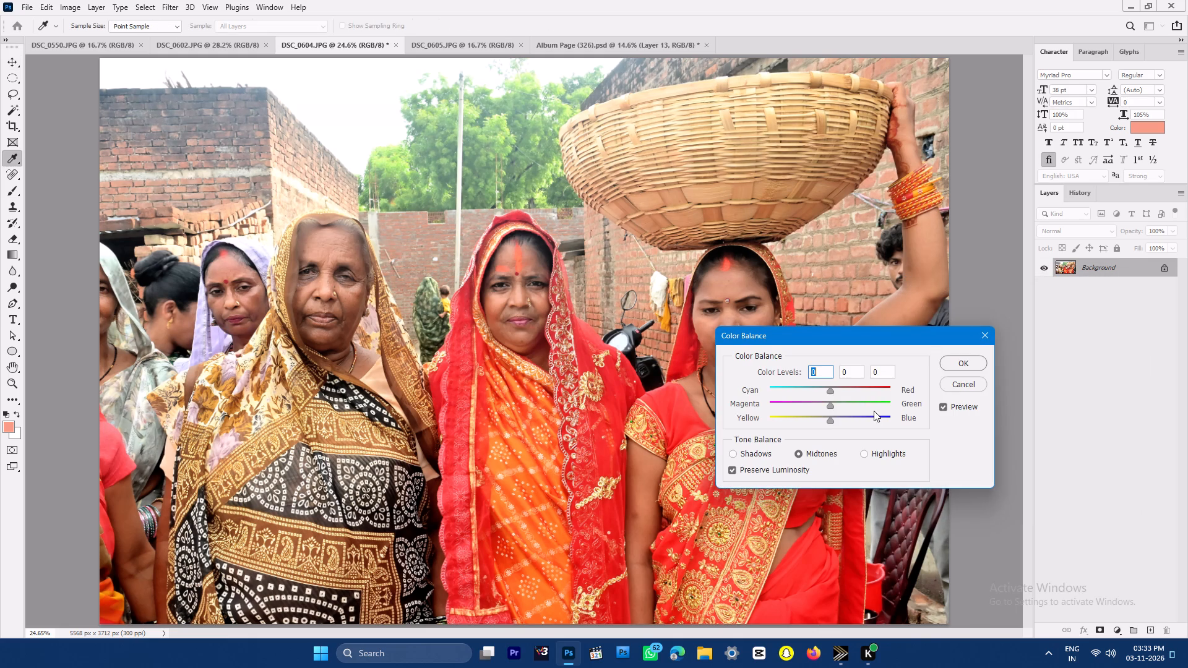
click(838, 421)
key(0)
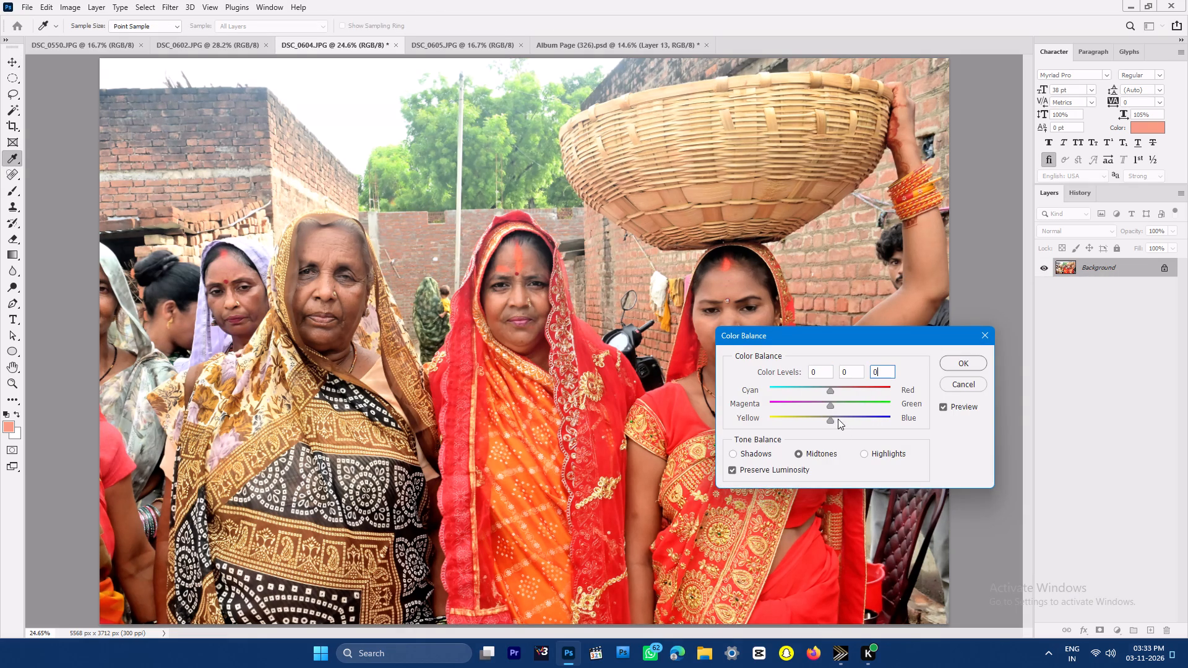
click(833, 419)
key(Up)
key(Up)
key(Up)
key(Return)
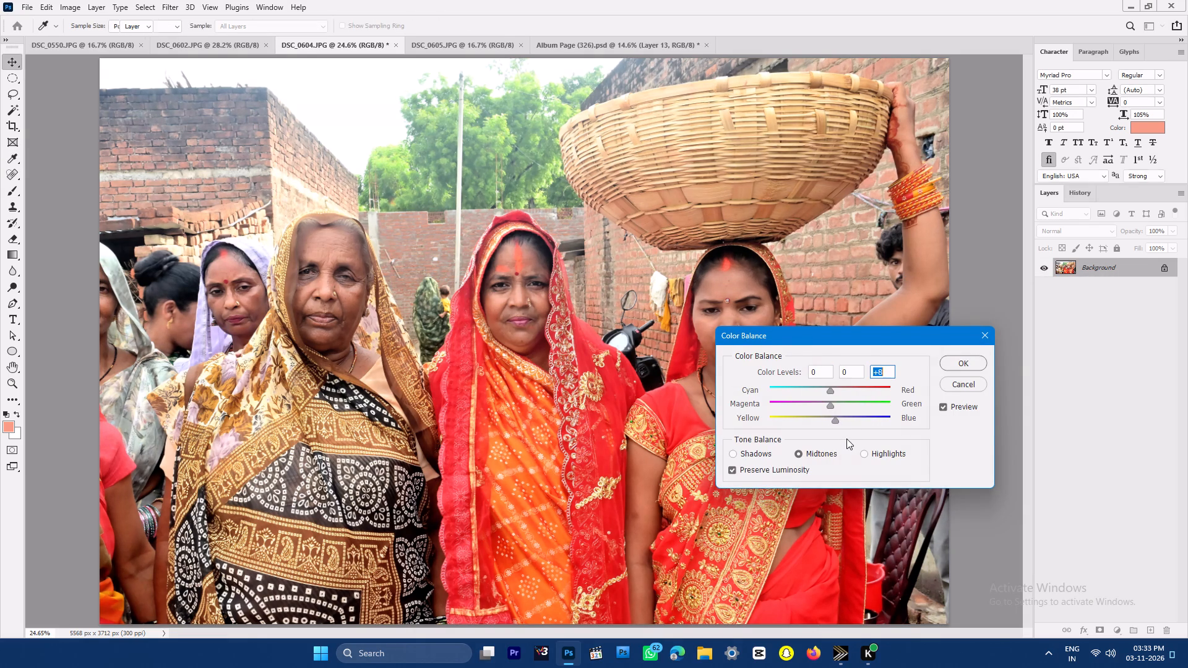
Cut the entire retouched photo to the clipboard and close DSC_0604.JPG without saving.
key(ctrl+0)
key(ctrl+a)
key(ctrl+x)
key(ctrl+w)
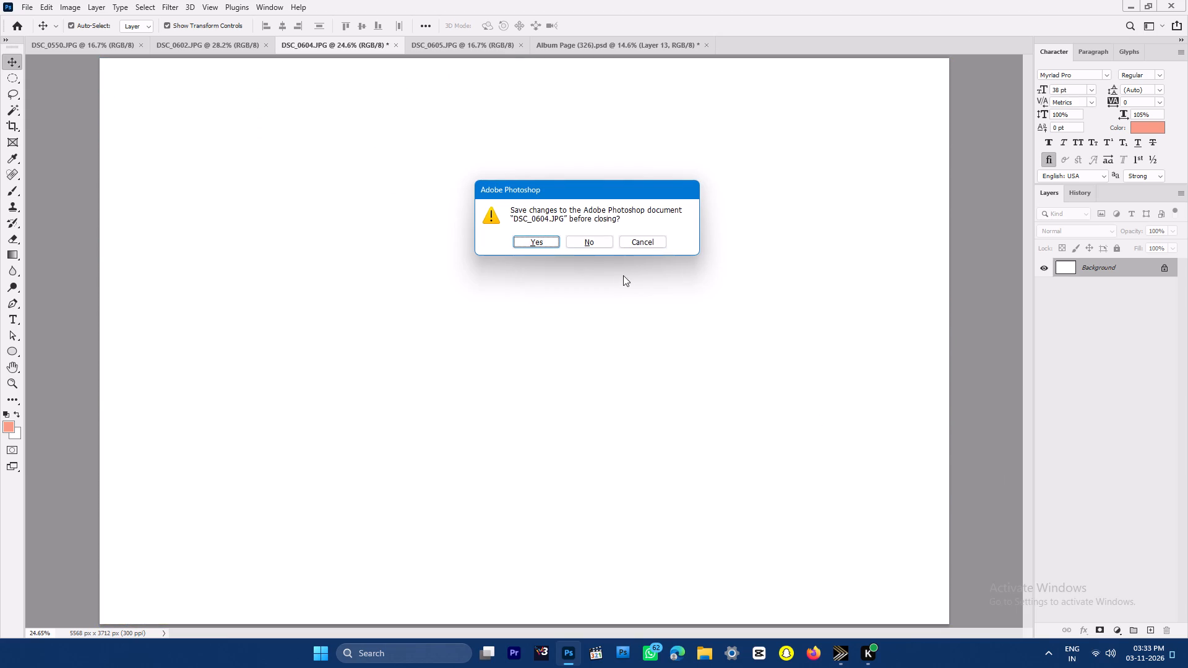
click(593, 241)
Switch to Album Page (326).psd, select the white curved frame's area with the Magic Wand, and paste the cut photo into it.
key(v)
click(532, 46)
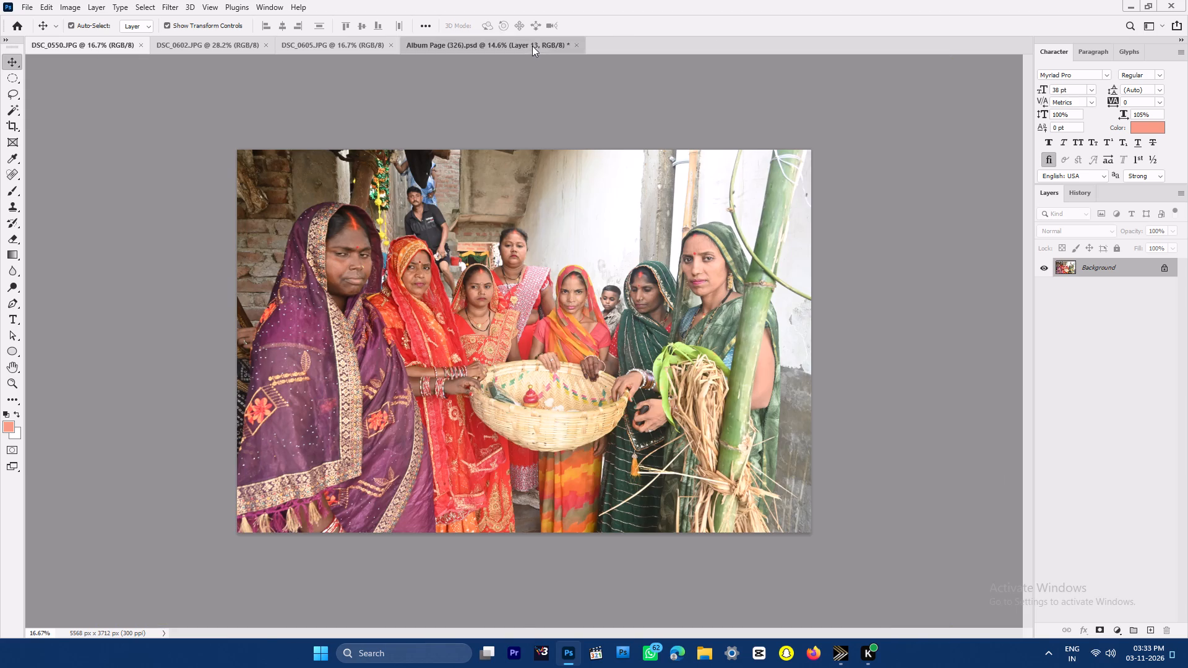
click(377, 295)
click(694, 412)
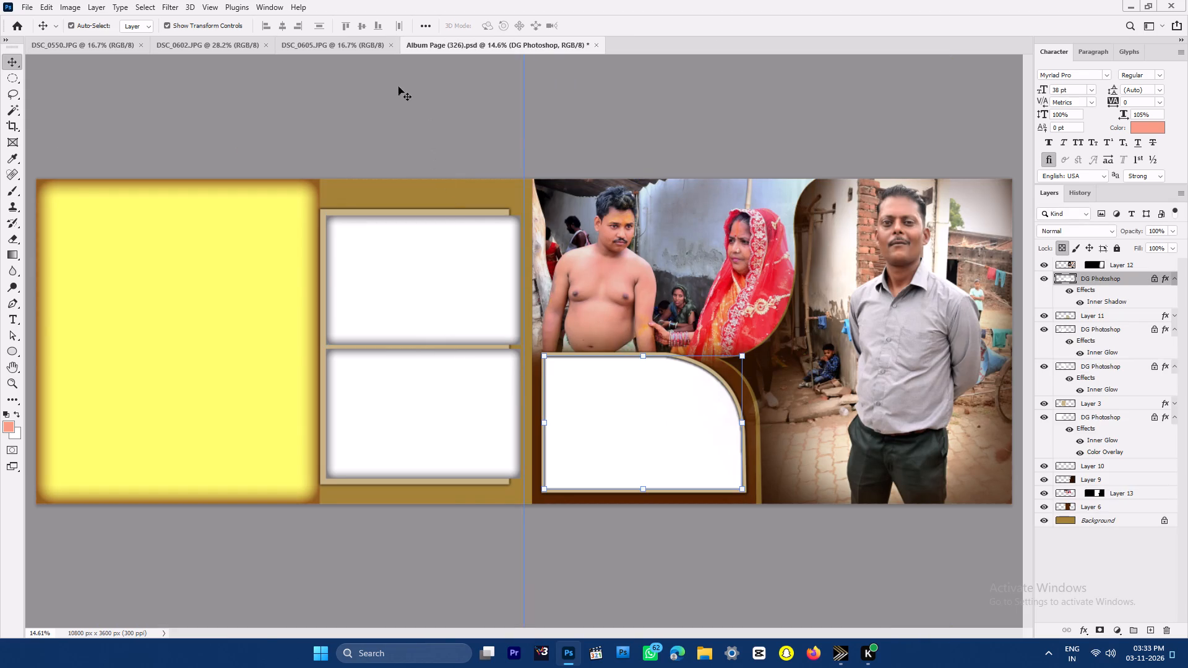
click(320, 50)
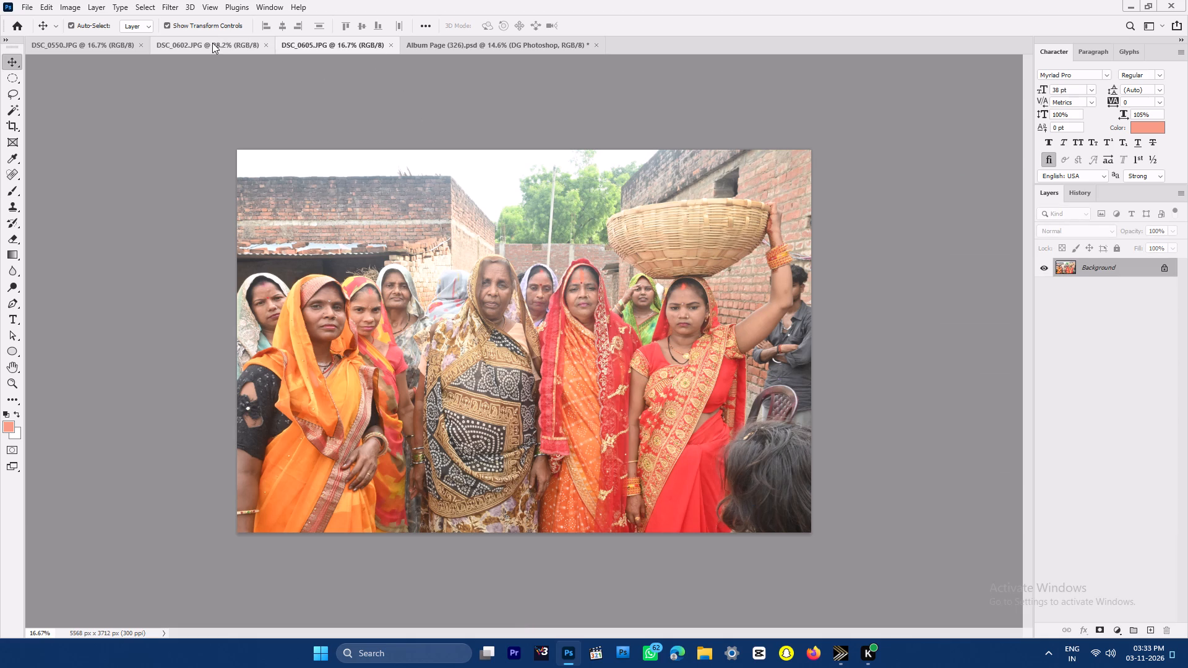
key(space)
ctrl+drag(415, 267, 442, 296)
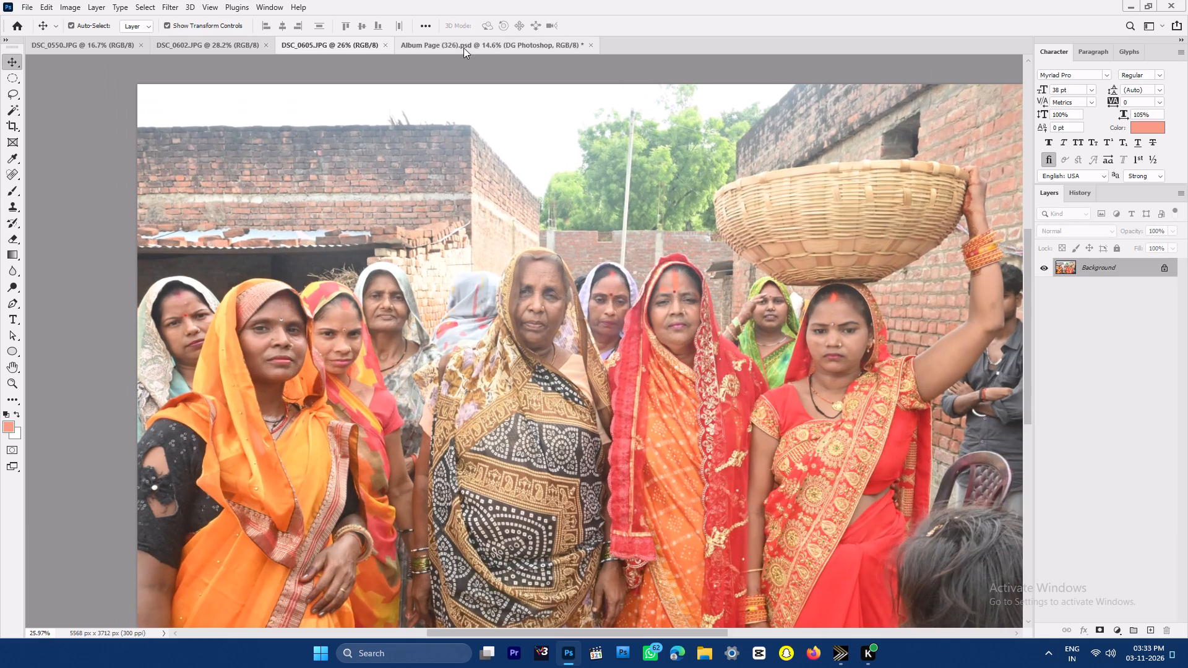
click(474, 47)
click(446, 268)
click(676, 443)
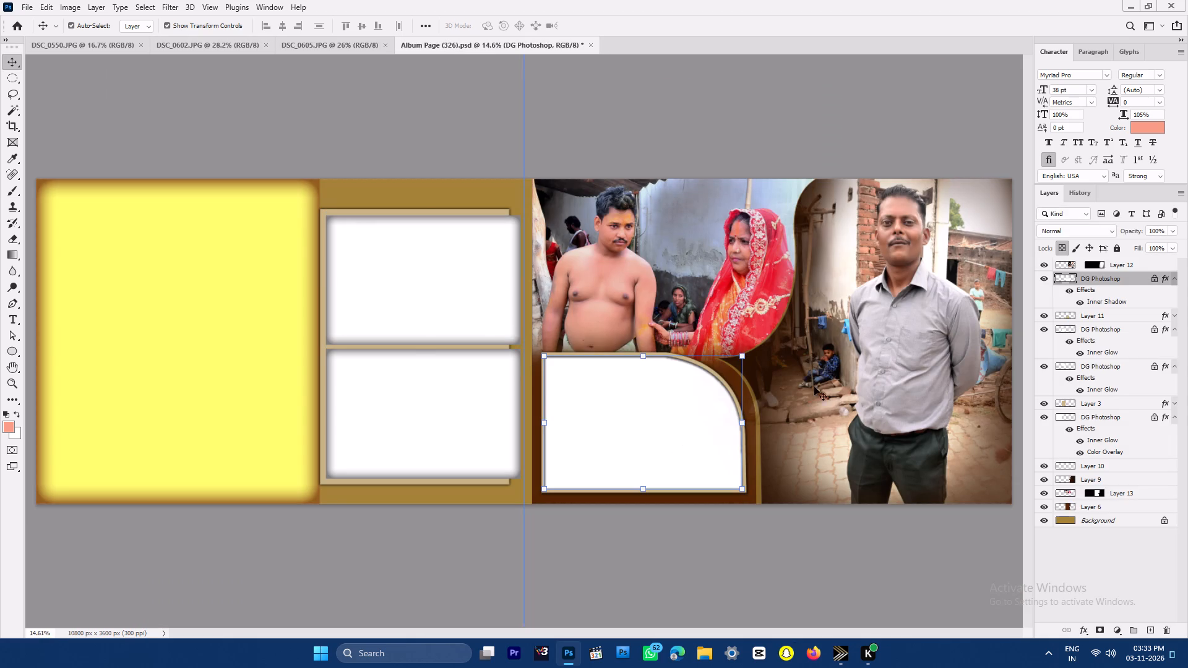
key(w)
click(595, 393)
key(ctrl+alt+shift+v)
key(v)
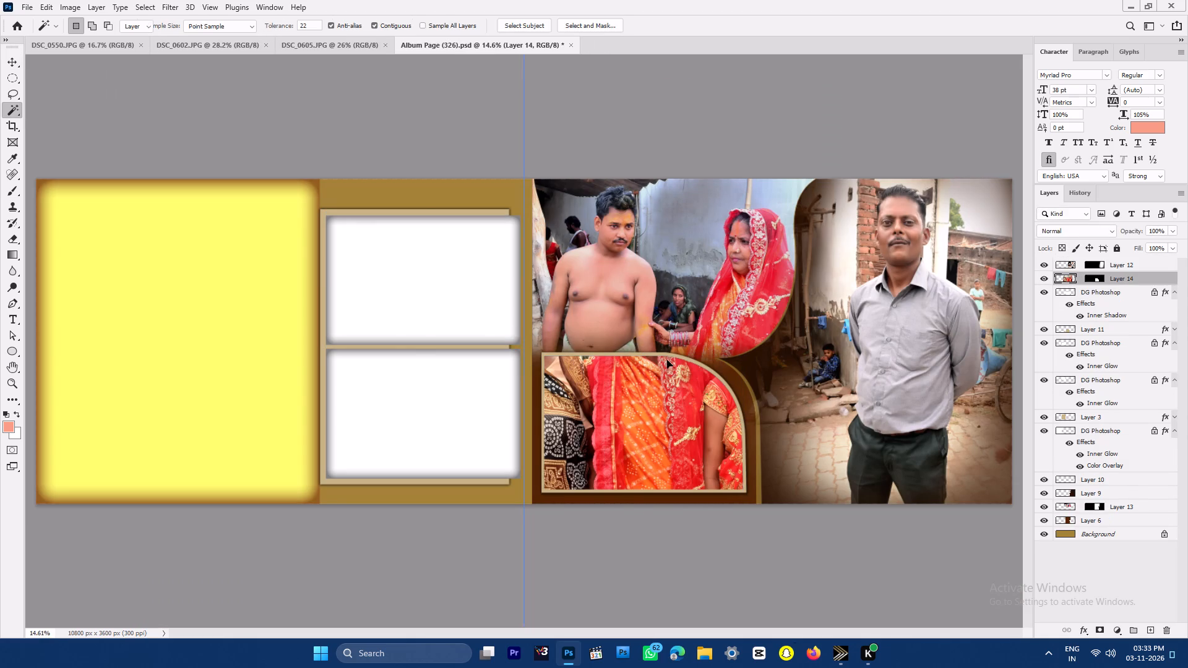
Scale the pasted group photo to about 43.8% and position it so the three women fill the curved frame.
key(v)
key(v)
drag(648, 178, 663, 395)
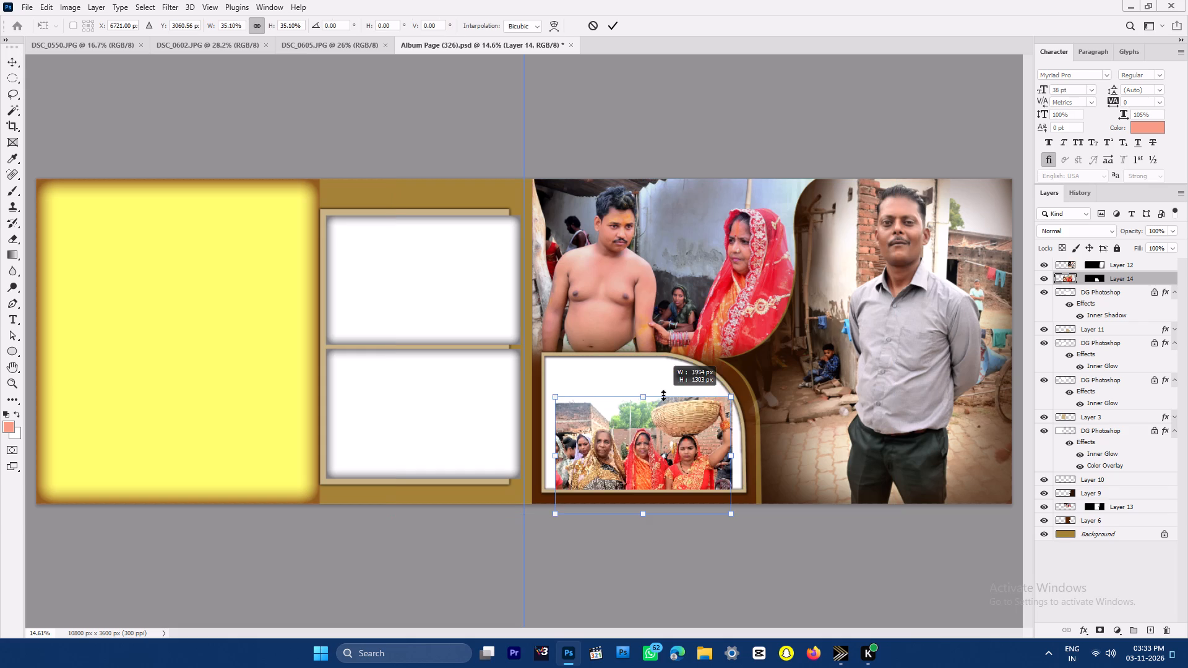
drag(663, 395, 663, 349)
key(ctrl+space)
key(ctrl+space)
key(ctrl+space)
key(ctrl+space)
key(ctrl+space)
ctrl+drag(663, 414, 680, 449)
drag(681, 450, 650, 376)
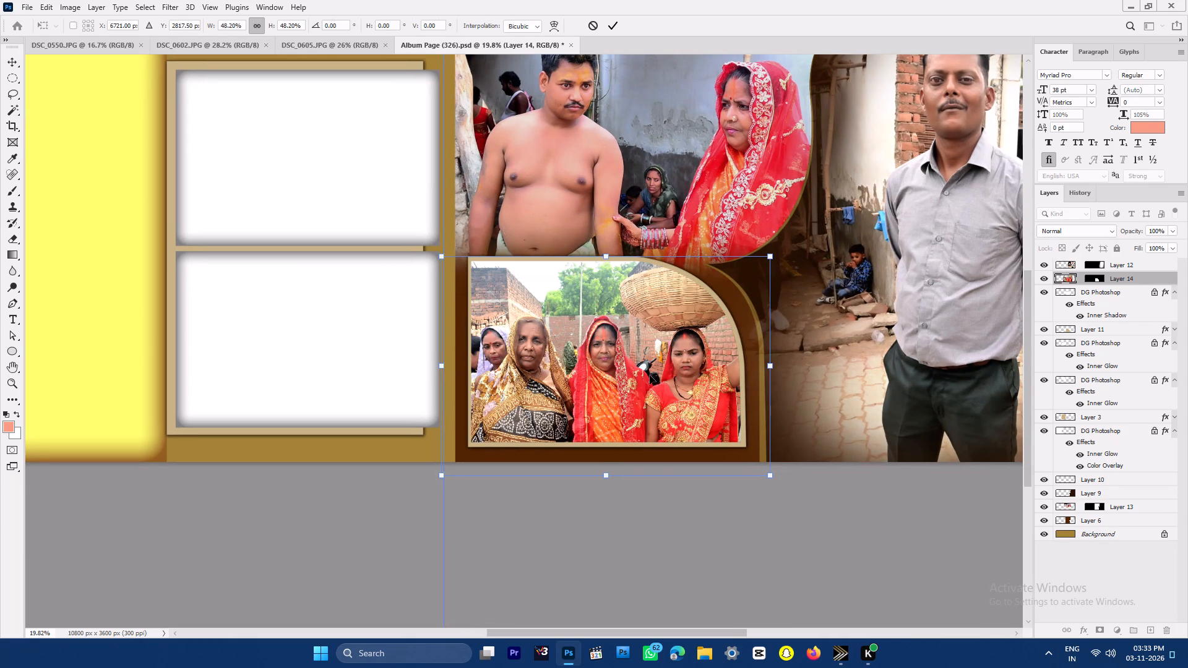
drag(613, 477, 621, 448)
click(665, 354)
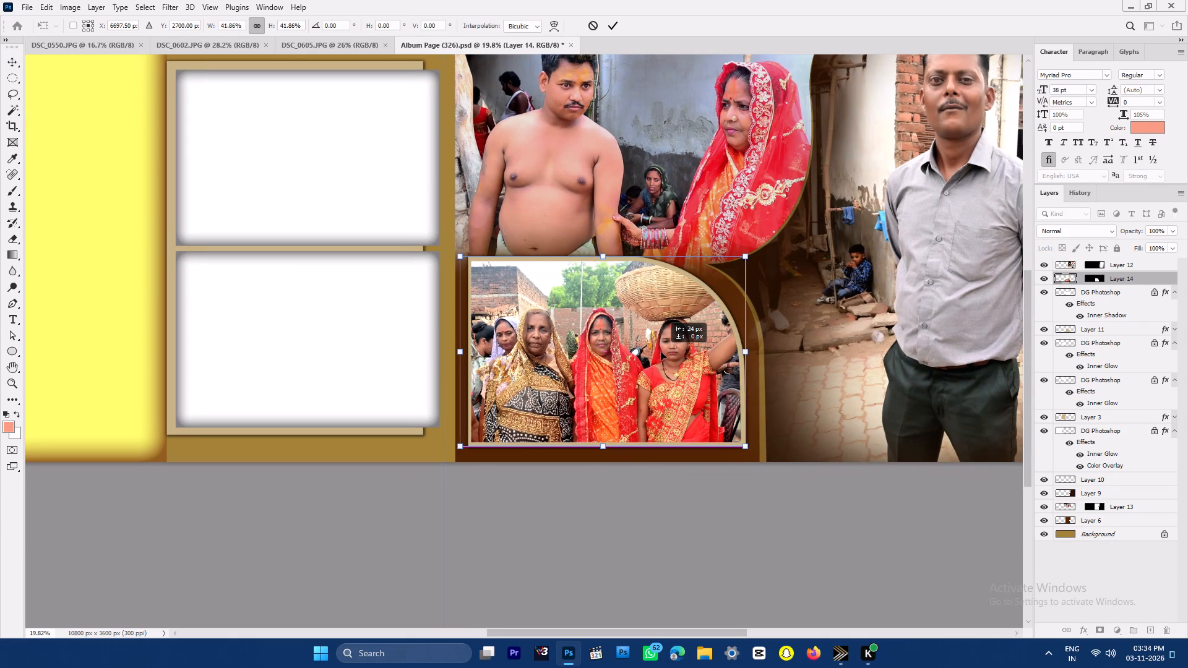
drag(462, 256, 450, 250)
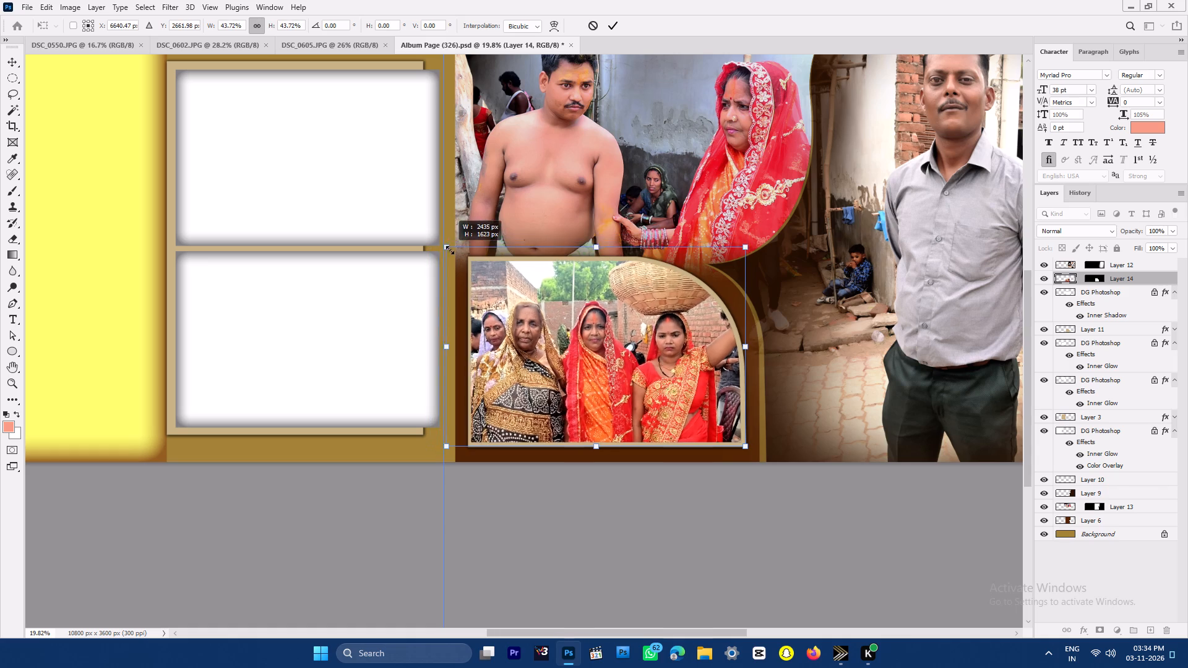
drag(450, 250, 445, 252)
key(Return)
key(Return)
key(Return)
key(Return)
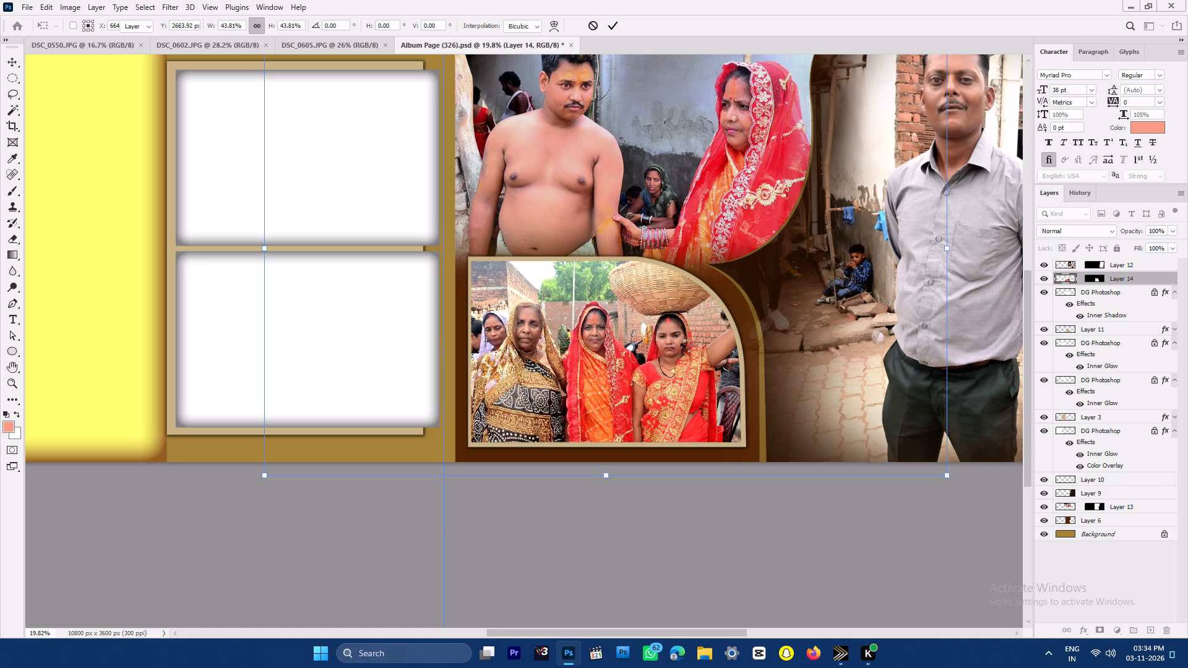
Merge the masked group photo into the curved frame layer beneath it and reselect that layer.
key(ctrl+e)
click(572, 508)
click(556, 343)
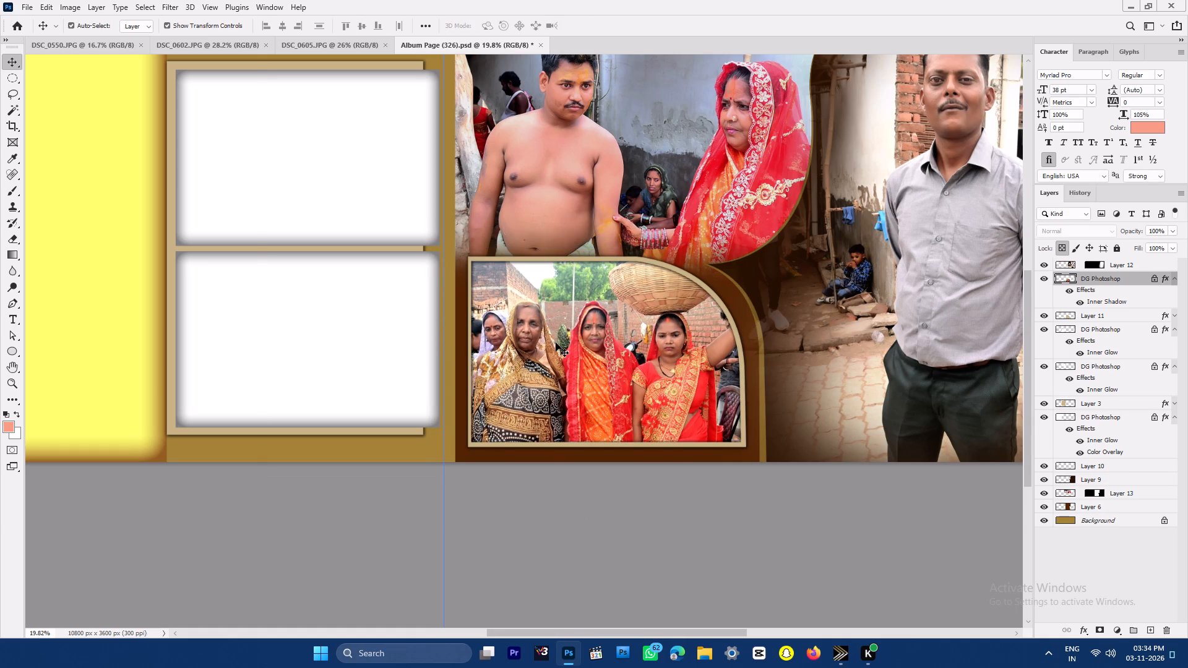
Blur the background woman in the lilac veil and the area around her with the Blur tool at brush size 80.
key(ctrl+space)
key(ctrl+space)
key(ctrl+space)
key(ctrl+space)
key(ctrl+space)
key(ctrl+space)
key(ctrl+space)
key(ctrl+space)
key(ctrl+space)
ctrl+drag(503, 299, 584, 424)
right_click(20, 276)
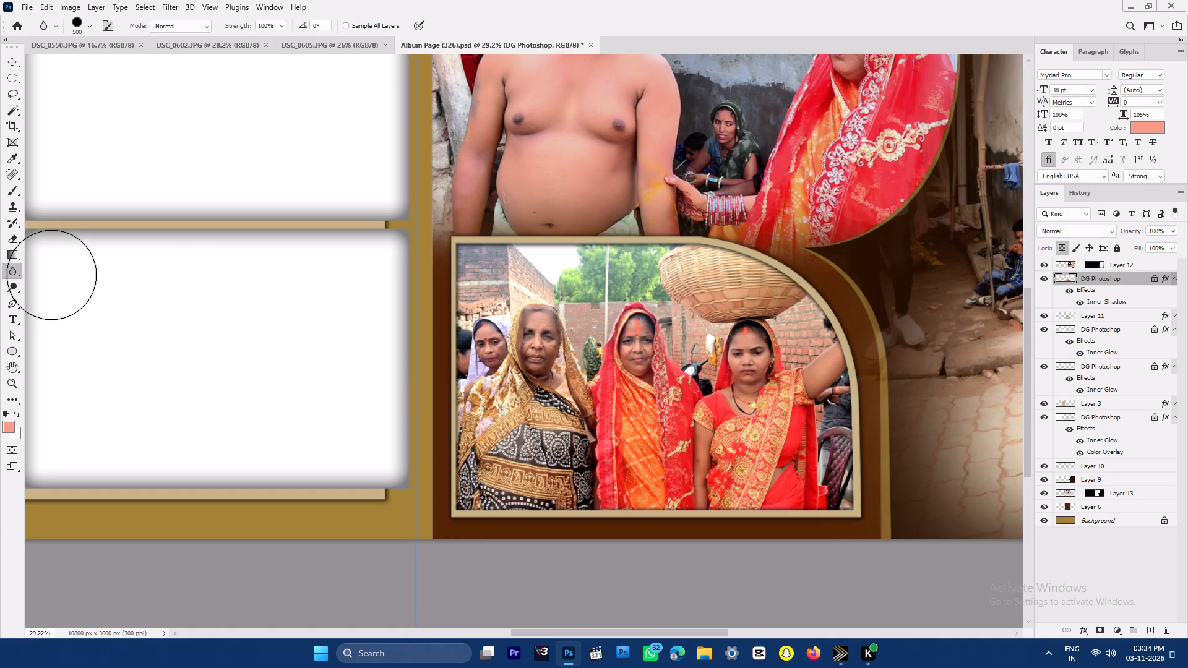
right_click(16, 270)
click(52, 273)
key(ctrl+space)
key(ctrl+space)
key(ctrl+space)
key(ctrl+space)
key(ctrl+space)
key(ctrl+space)
key(ctrl+space)
key(ctrl+space)
key(ctrl+space)
key(ctrl+space)
key(ctrl+space)
ctrl+drag(433, 336, 504, 462)
key(bracketleft)
key(bracketleft)
key(bracketleft)
key(bracketleft)
key(bracketleft)
key(bracketleft)
key(bracketleft)
key(bracketleft)
key(bracketleft)
key(bracketleft)
key(bracketleft)
key(bracketleft)
key(bracketleft)
key(bracketleft)
key(bracketleft)
key(bracketleft)
key(bracketleft)
key(bracketleft)
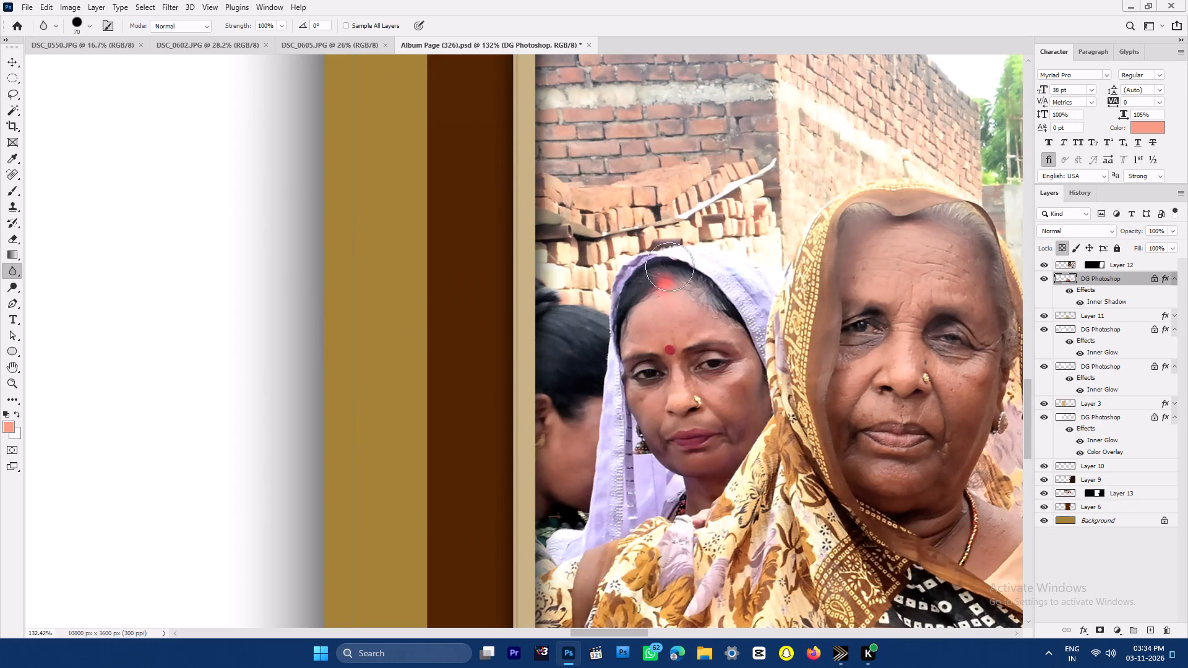
key(bracketright)
key(bracketright)
drag(642, 209, 685, 405)
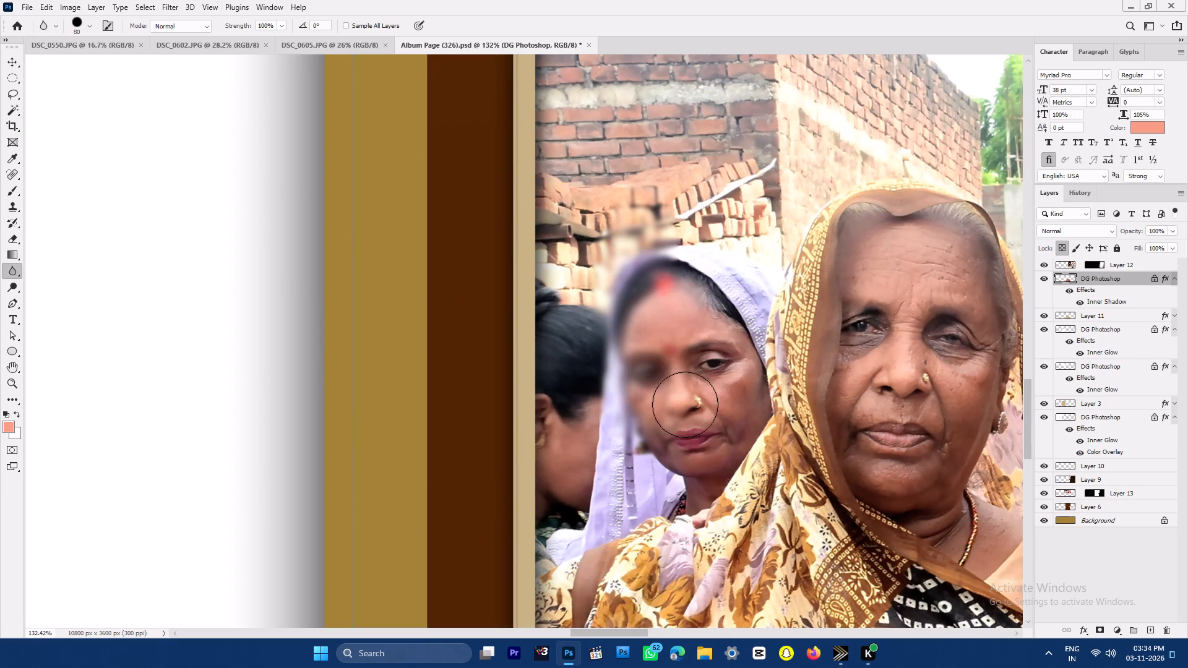
drag(685, 405, 691, 450)
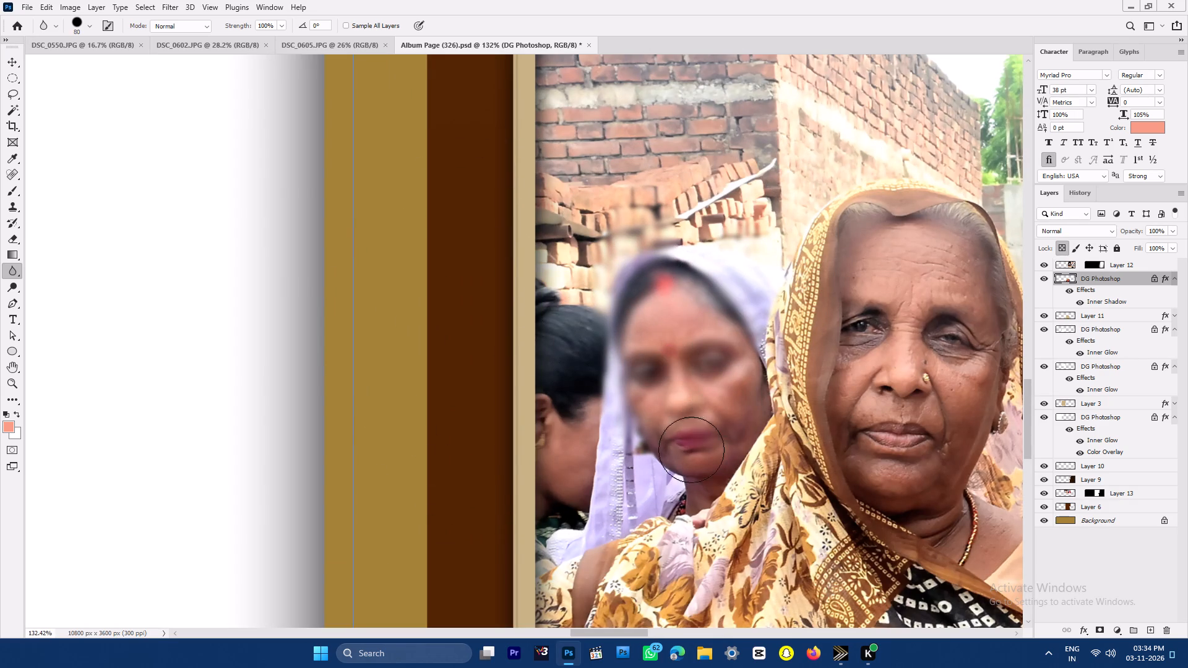
drag(691, 450, 655, 469)
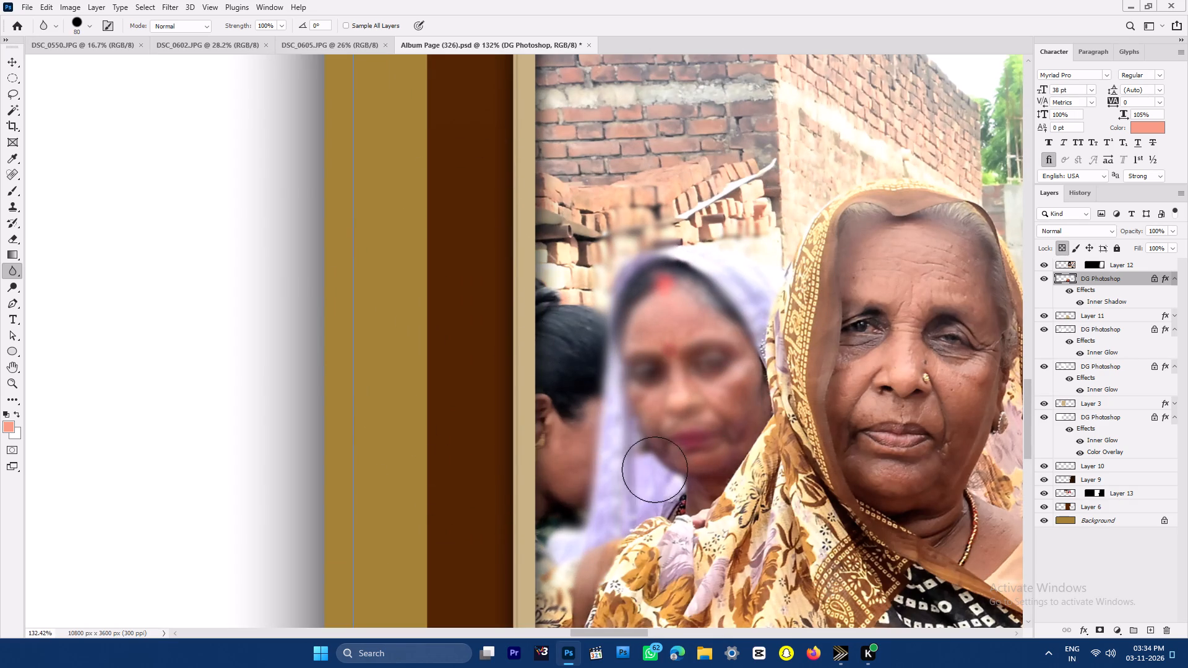
drag(655, 469, 575, 325)
key(space)
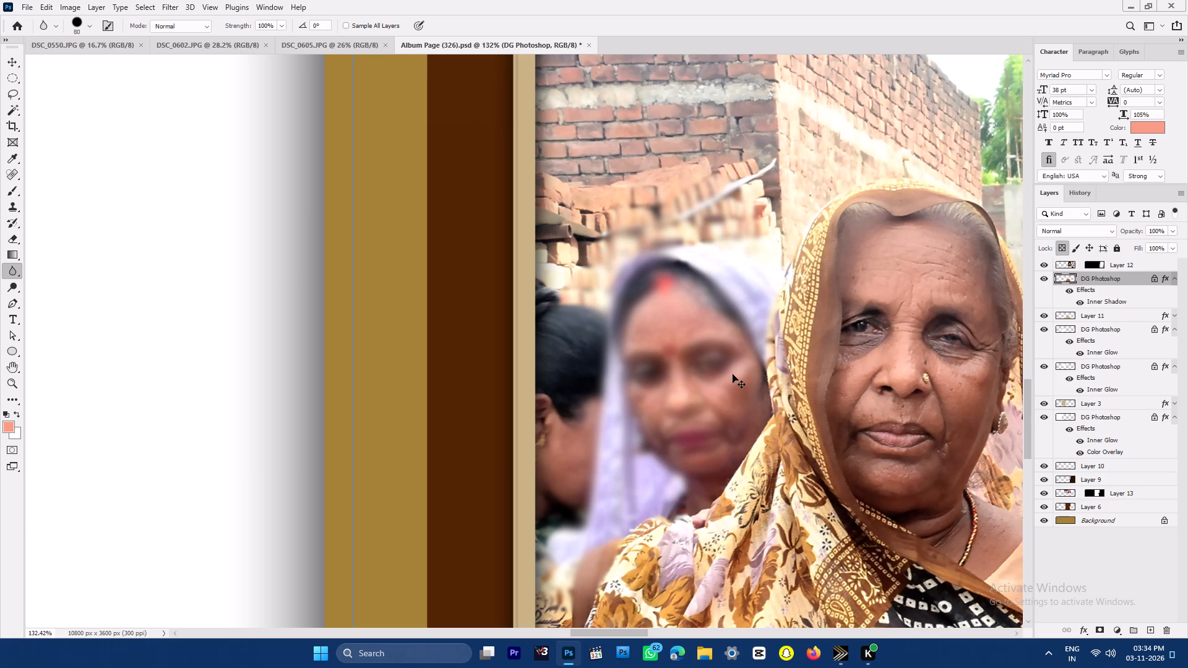
key(ctrl+0)
key(v)
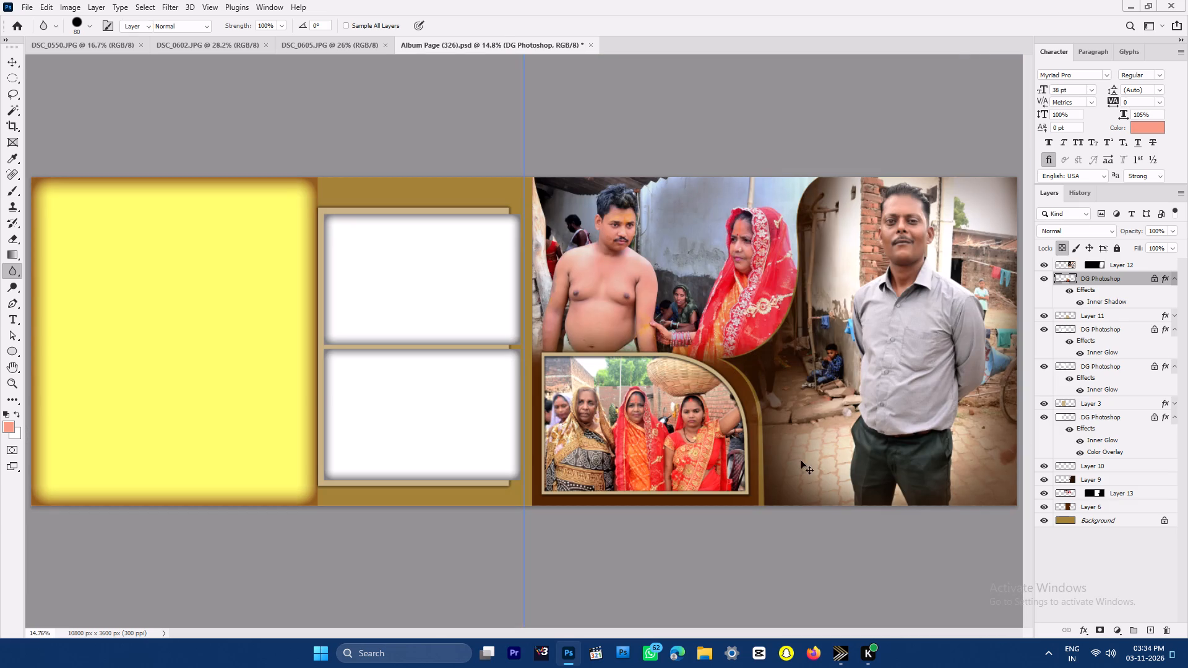
Switch to DSC_0602.JPG and apply Auto Contrast to it.
click(317, 44)
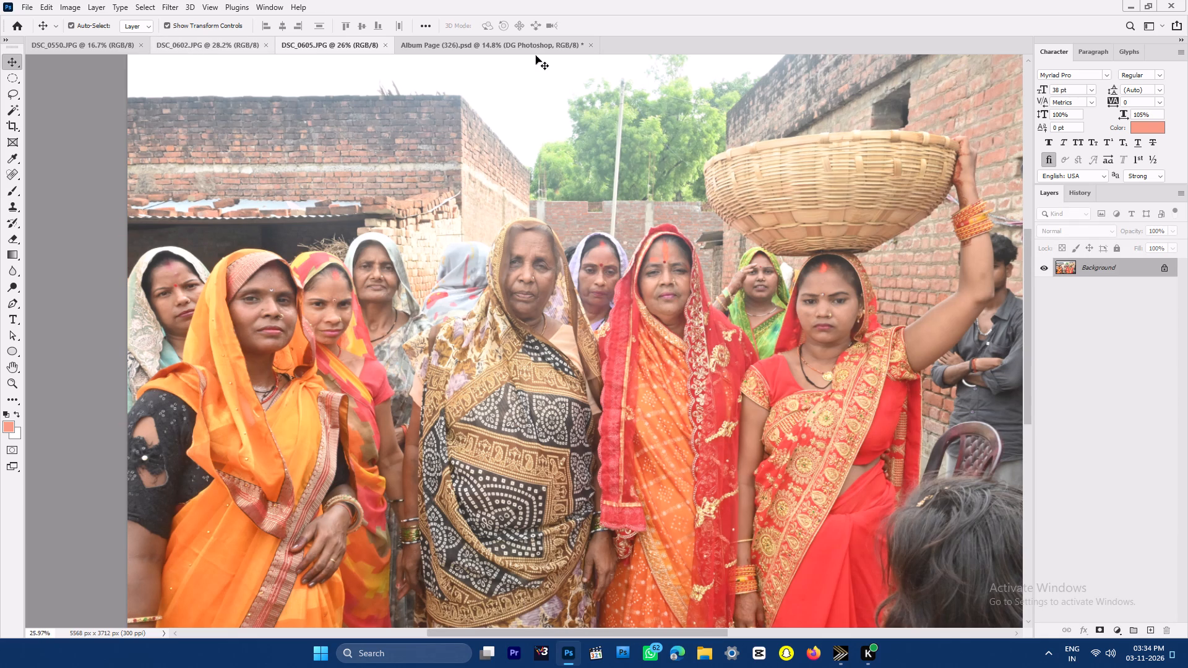
click(467, 46)
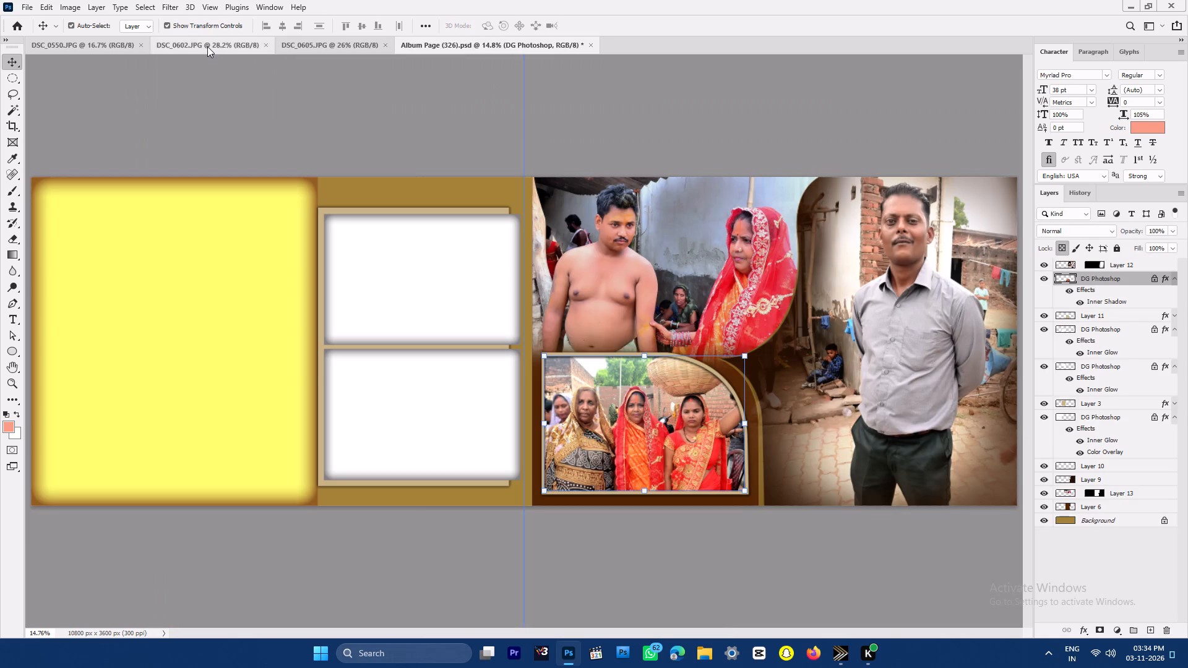
click(207, 46)
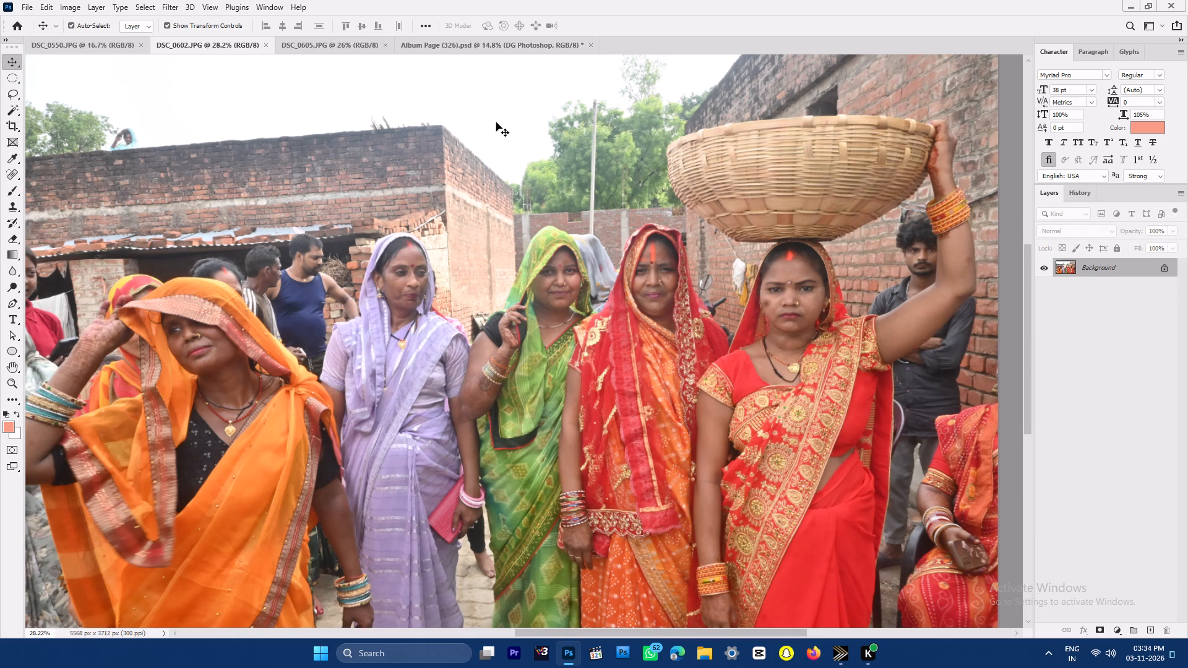
key(ctrl+alt+shift+l)
Paint over the dark spot on the basket-carrying woman's cheek and nearby uneven skin with sampled skin tones, using the Brush at 55% opacity.
key(ctrl+space)
key(ctrl+space)
key(ctrl+space)
key(ctrl+space)
key(ctrl+space)
key(ctrl+space)
key(ctrl+space)
key(ctrl+space)
key(ctrl+space)
key(ctrl+space)
key(ctrl+space)
key(ctrl+space)
ctrl+drag(832, 296, 882, 476)
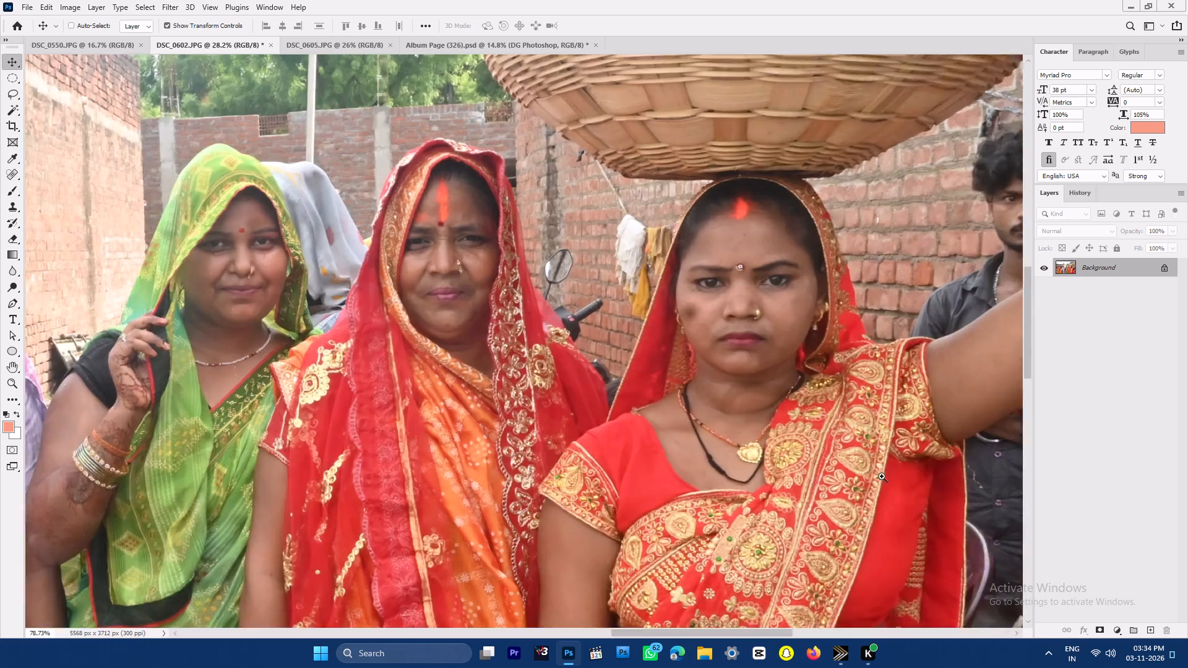
ctrl+drag(882, 476, 888, 490)
key(b)
key(ctrl+space)
ctrl+drag(598, 320, 631, 392)
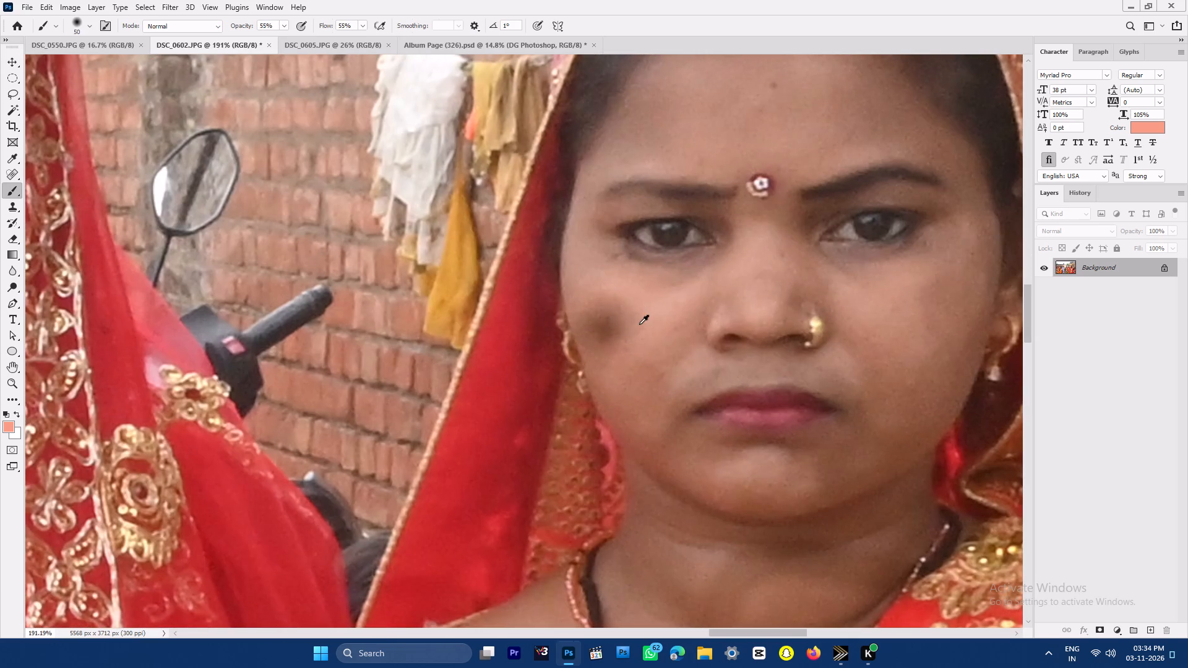
alt+click(639, 324)
drag(621, 304, 636, 372)
alt+click(643, 317)
drag(605, 299, 603, 356)
key(ctrl+space)
ctrl+drag(730, 426, 665, 357)
key(ctrl+space)
ctrl+drag(720, 403, 770, 510)
alt+click(690, 366)
drag(677, 377, 676, 396)
key(space)
key(space)
key(space)
key(space)
key(space)
key(space)
key(space)
key(space)
key(space)
key(space)
key(space)
drag(713, 435, 680, 411)
click(553, 384)
alt+click(761, 284)
drag(781, 268, 774, 321)
key(space)
ctrl+drag(765, 356, 706, 276)
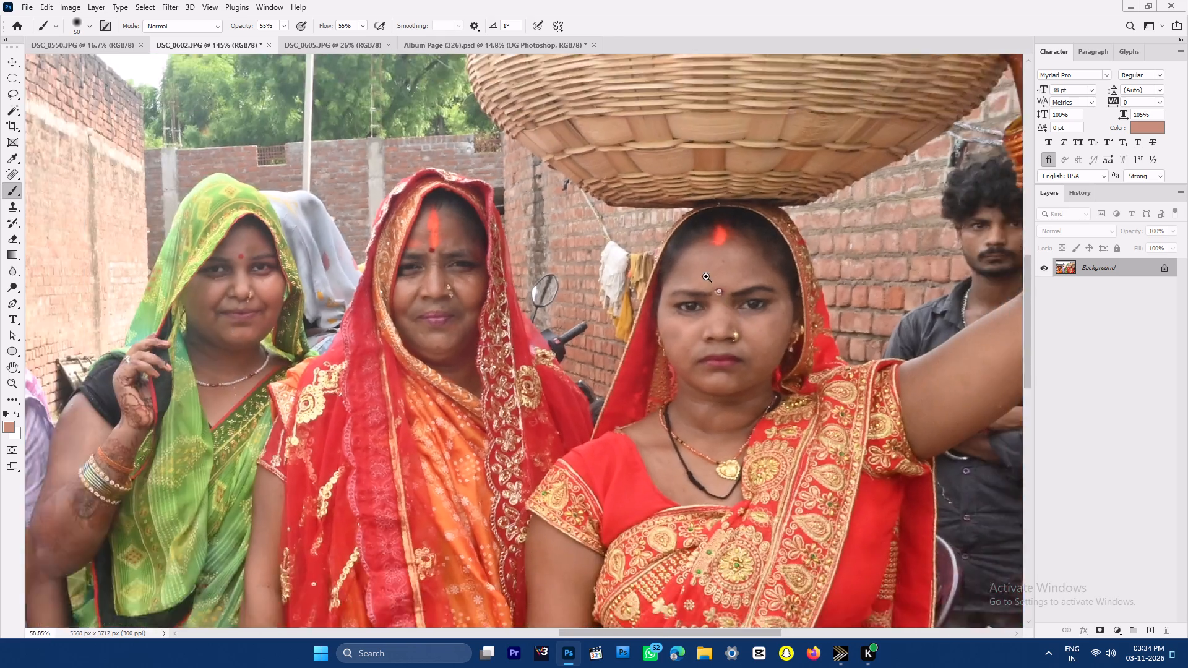
ctrl+drag(706, 276, 695, 272)
key(ctrl+space)
key(ctrl+0)
Lower the highlight end of the RGB curve to an output of about 244 with Curves.
key(ctrl+alt+m)
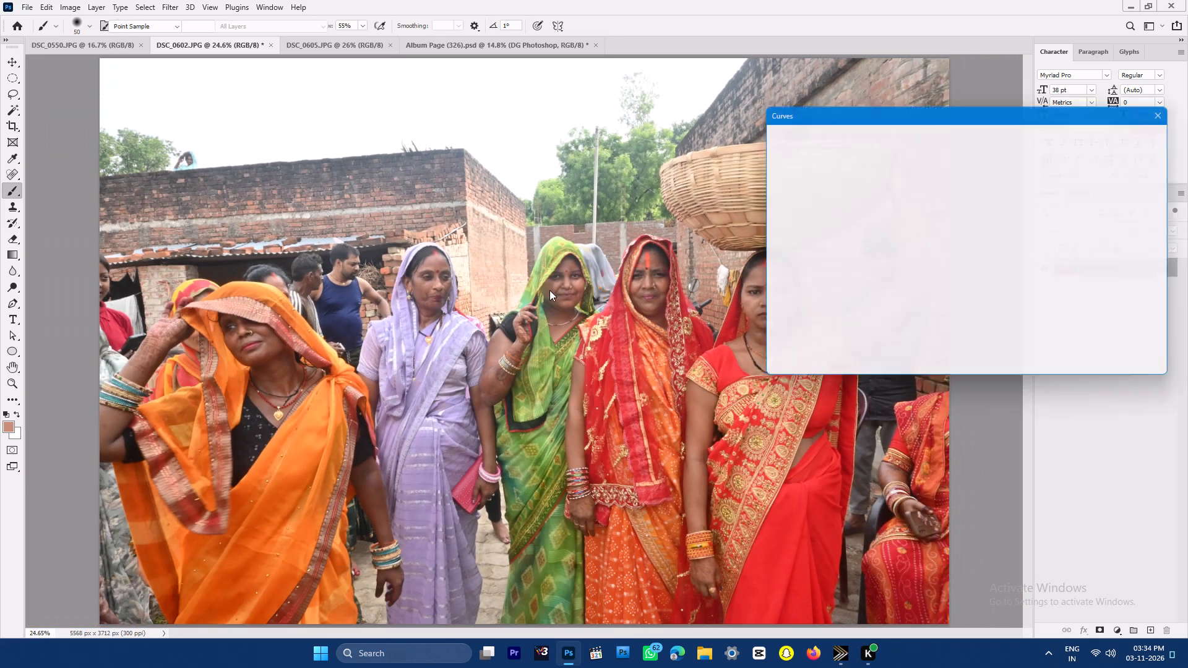
drag(979, 186, 981, 181)
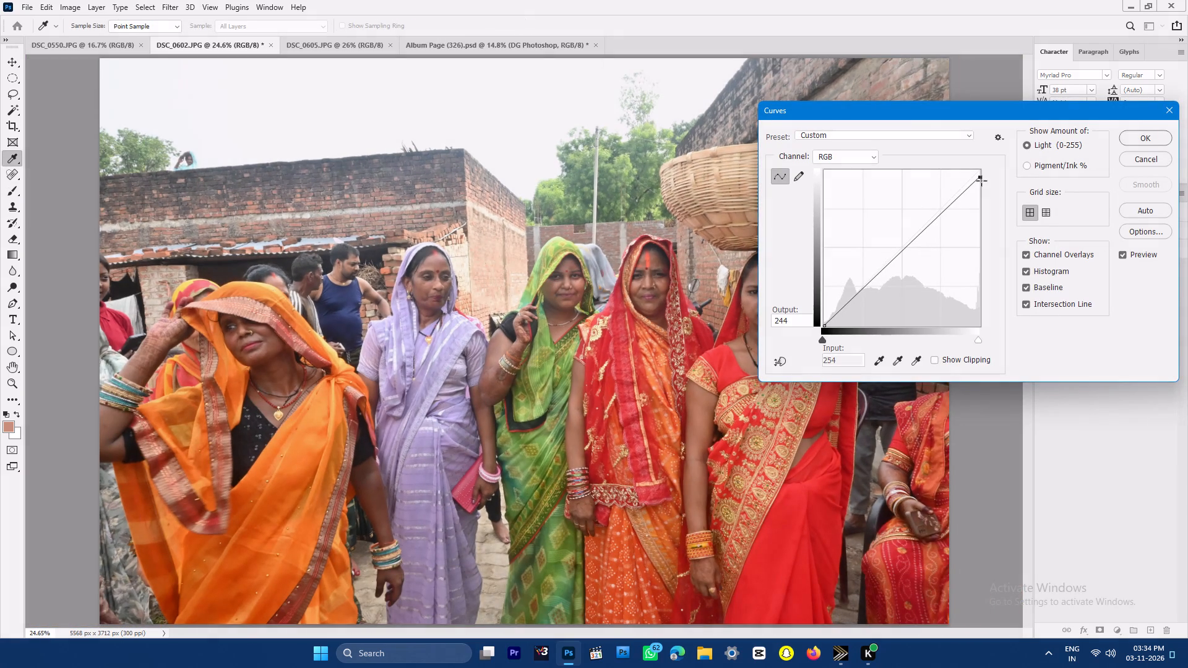
drag(981, 181, 982, 179)
key(Return)
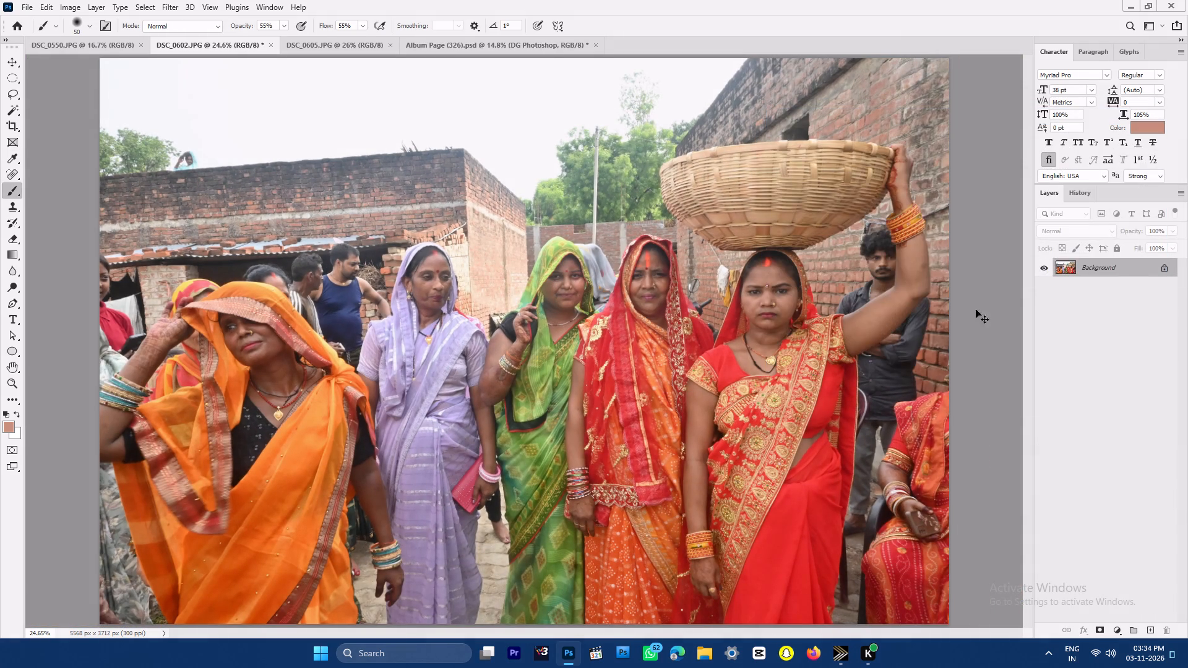
Brighten the photo with Levels by bringing the RGB white input level down to about 225.
key(ctrl+l)
drag(1051, 376, 1033, 377)
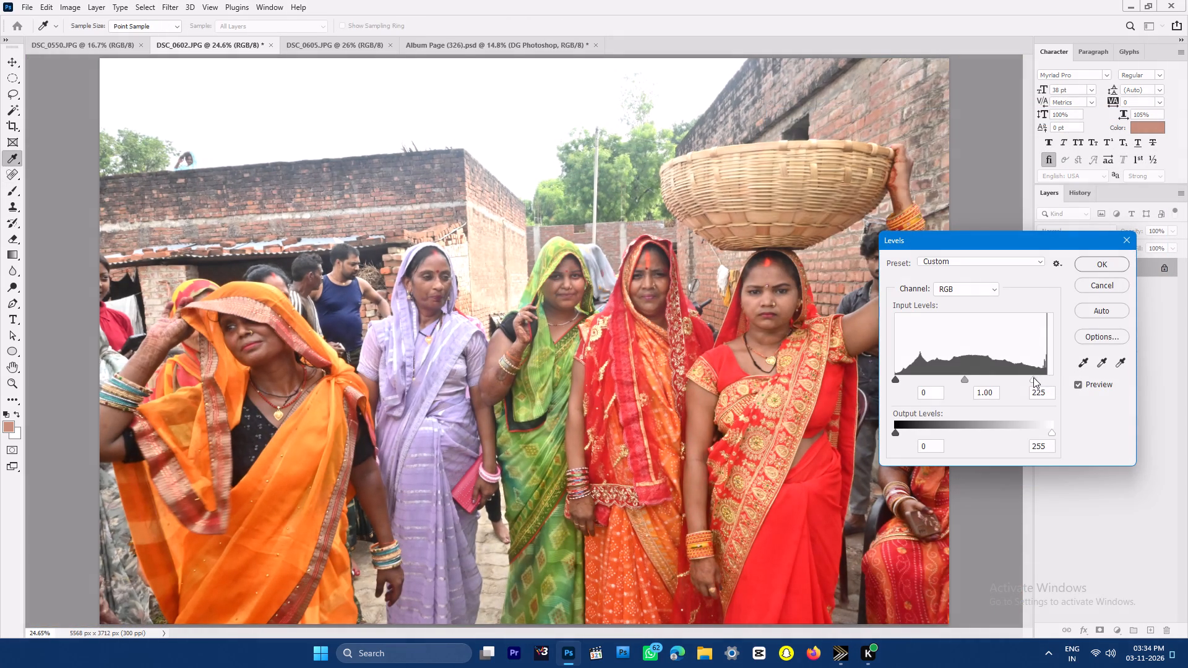
drag(1033, 377, 1036, 377)
key(Return)
Deepen the Blacks with Selective Color by setting their Black value to +16%, using the Relative method.
key(alt+i)
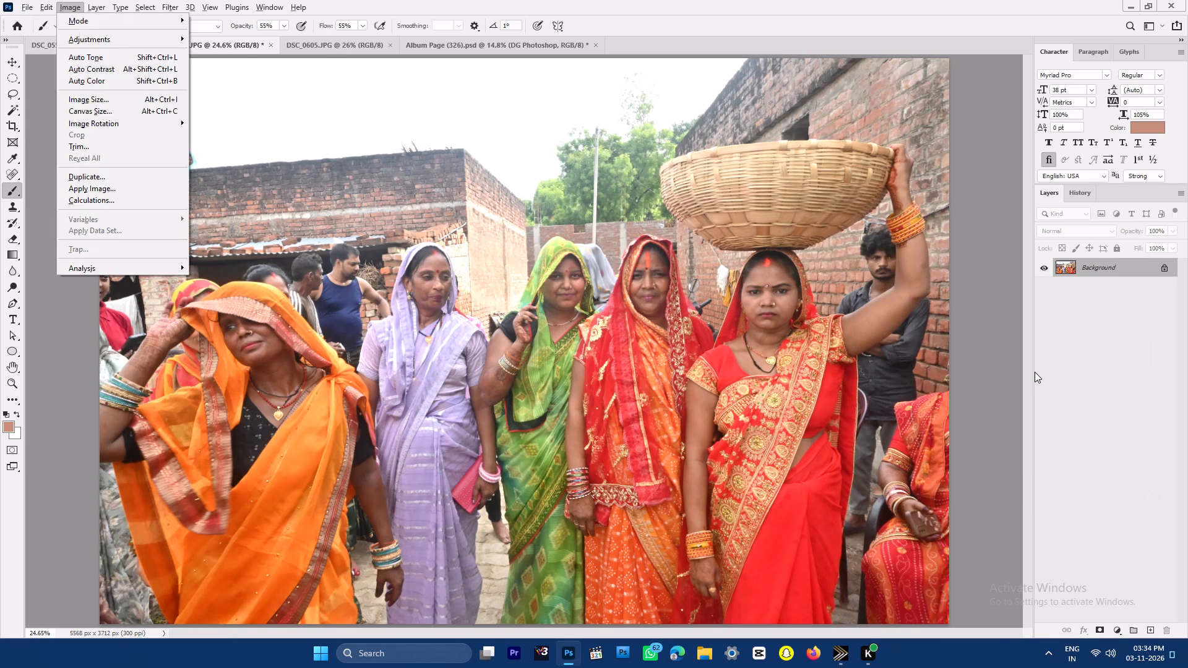
text(as)
click(986, 328)
click(983, 434)
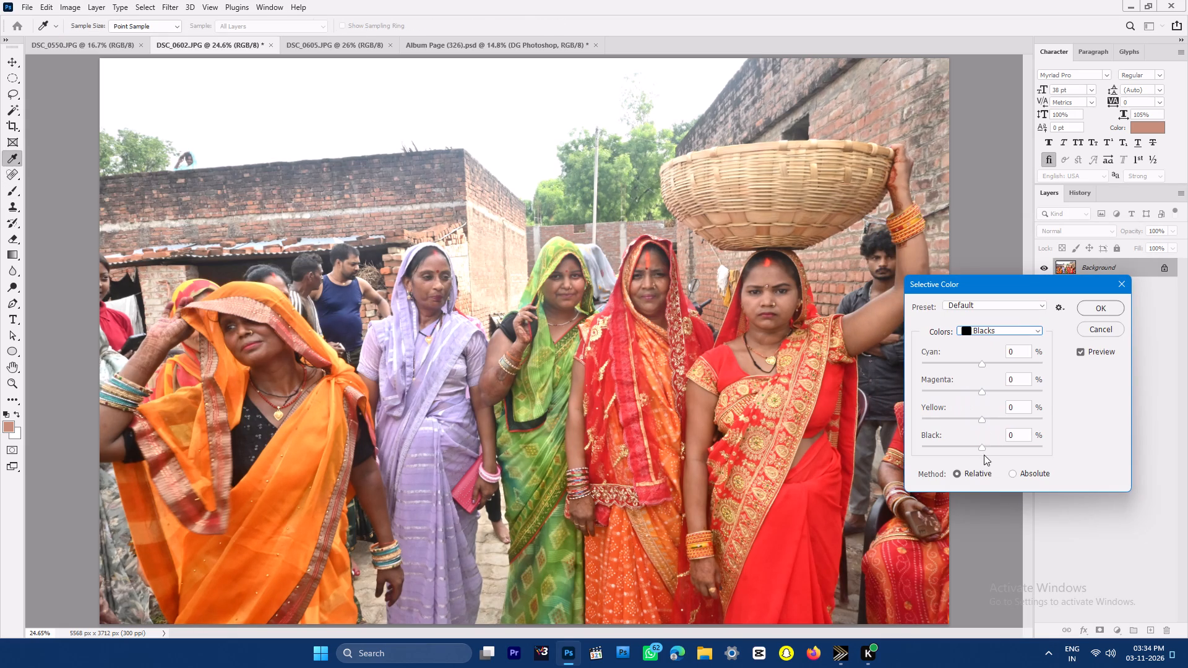
click(987, 450)
key(Down)
key(Up)
key(Up)
key(Up)
key(Up)
key(Up)
key(Up)
key(Return)
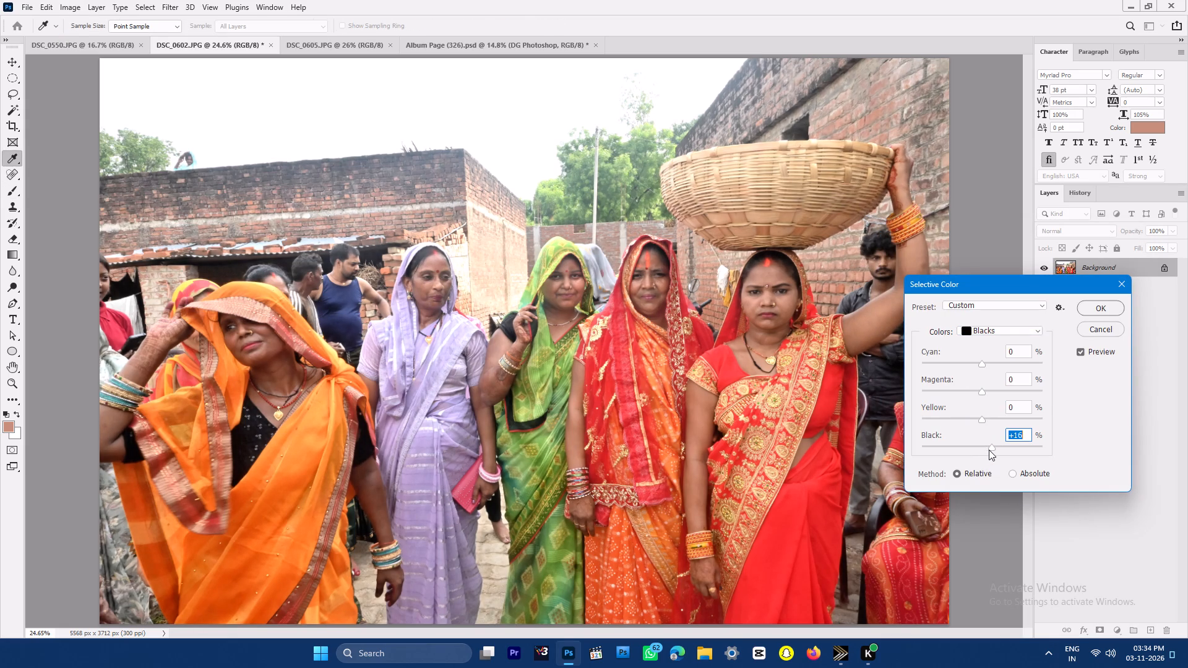
Run the saved enhancement action on the group photo and fade its effect.
key(F7)
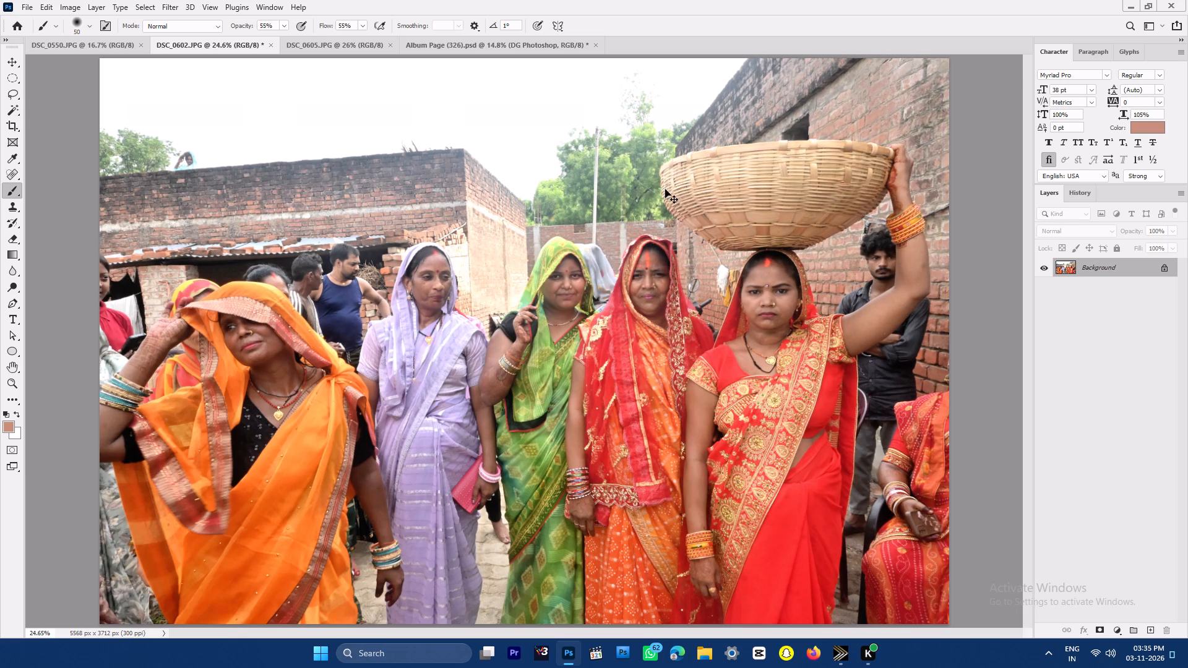
key(ctrl+shift+f)
double_click(829, 421)
key(Return)
Run the other saved retouching action on the whole group photo.
key(F5)
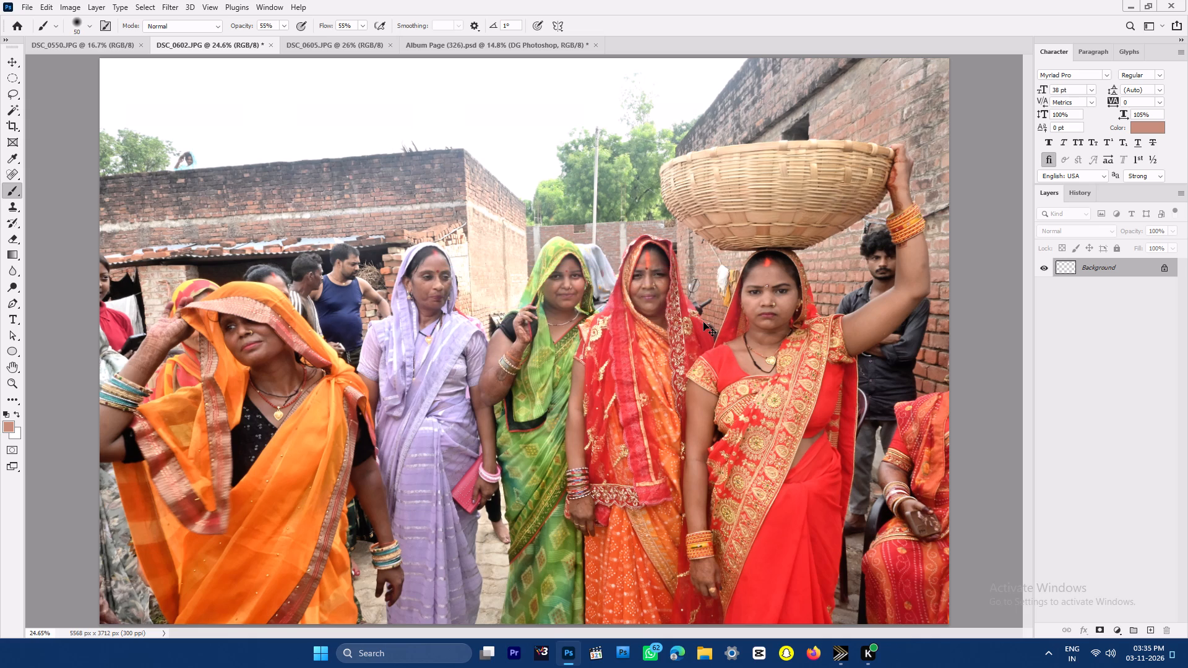
Raise the photo's Master saturation moderately with Hue/Saturation.
key(ctrl+u)
click(1009, 526)
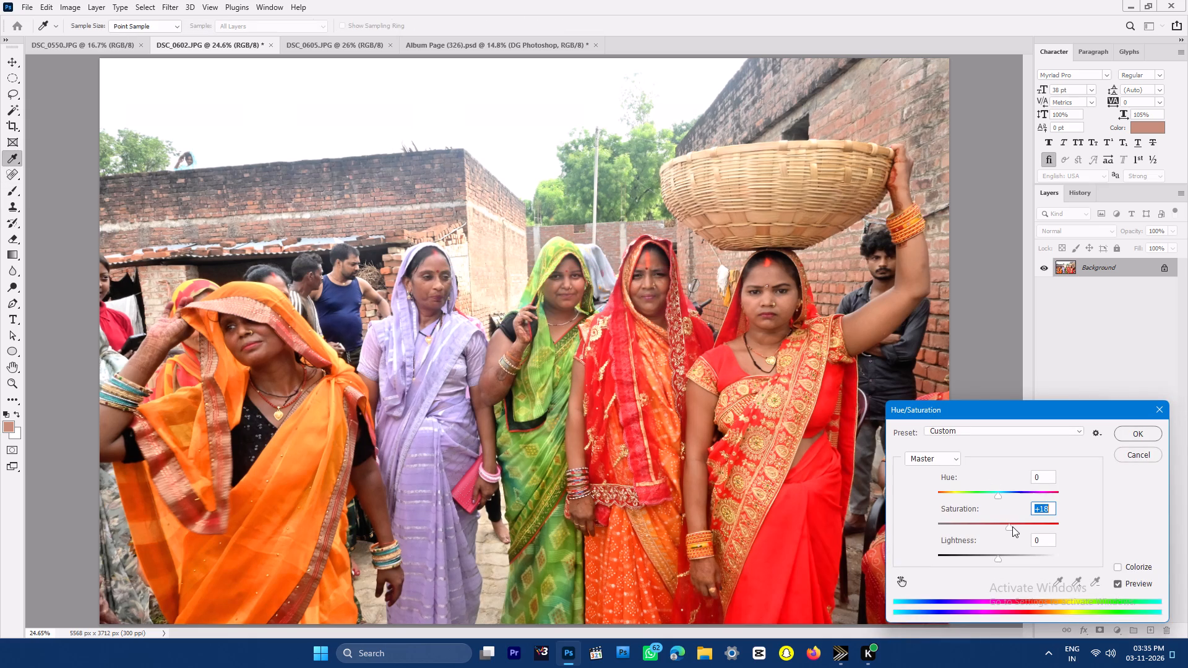
click(1012, 526)
key(Down)
key(Down)
key(Down)
key(Return)
Adjust the Cyan component of the Reds with Selective Color, using the Relative method.
key(ctrl+space)
key(ctrl+space)
key(ctrl+space)
key(ctrl+space)
key(ctrl+space)
key(ctrl+space)
key(ctrl+space)
key(ctrl+space)
key(ctrl+space)
key(ctrl+space)
key(ctrl+space)
key(ctrl+space)
key(ctrl+space)
key(ctrl+space)
key(ctrl+space)
key(ctrl+space)
key(ctrl+space)
key(ctrl+space)
key(ctrl+space)
key(ctrl+space)
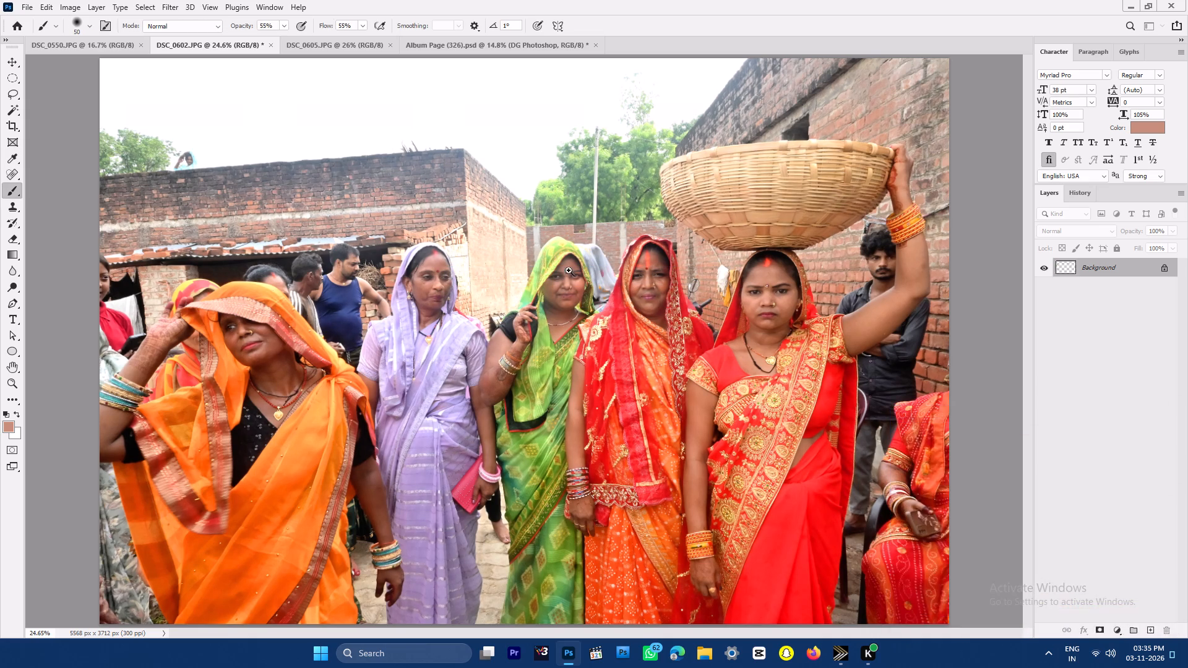
ctrl+drag(569, 268, 586, 403)
drag(688, 387, 564, 390)
key(alt+i)
key(a)
key(s)
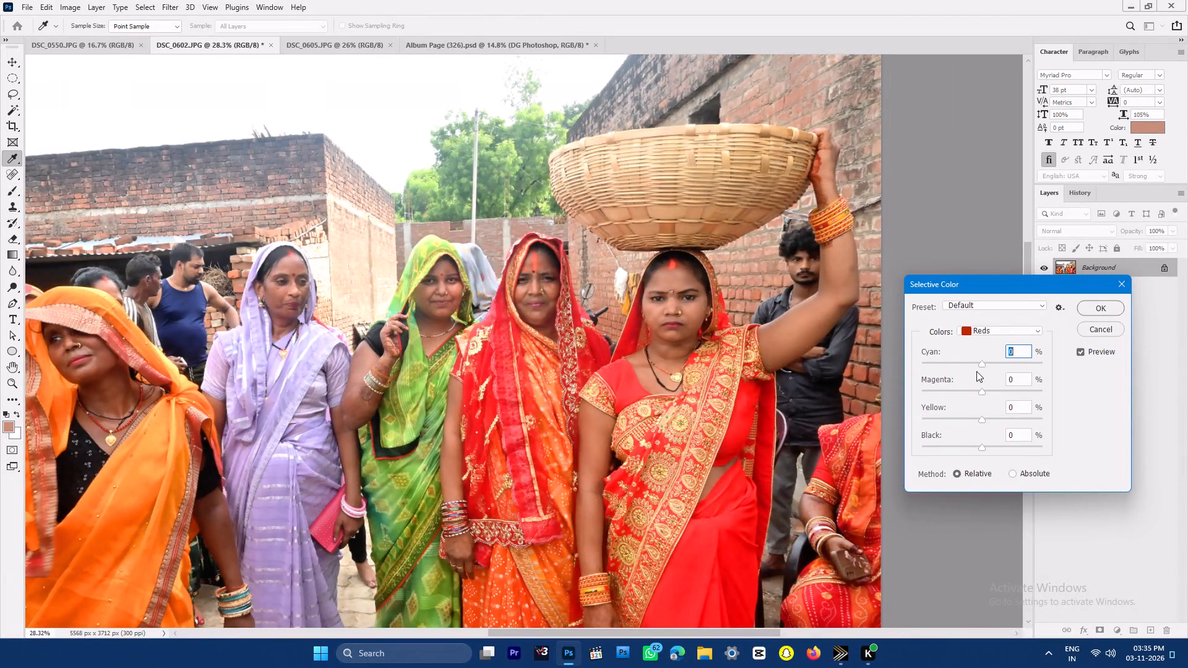
click(983, 369)
key(Return)
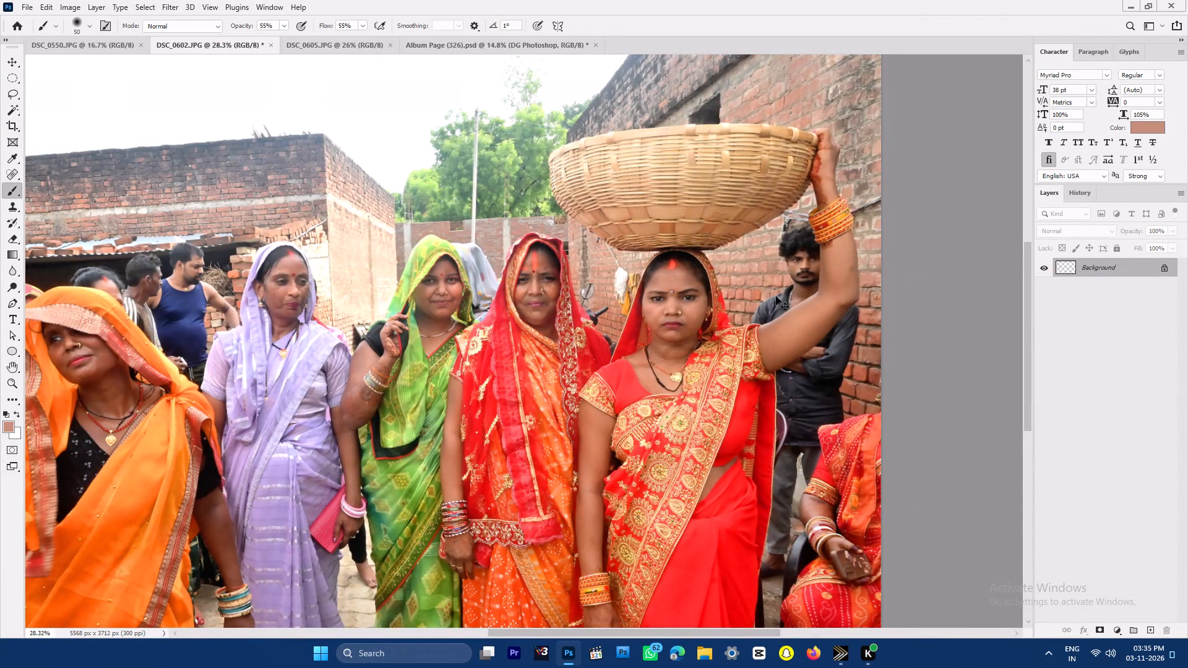
Cut the whole retouched photo for pasting and close DSC_0602.JPG without saving it.
key(ctrl+a)
key(ctrl+x)
key(ctrl+w)
key(Right)
key(Return)
key(ctrl+0)
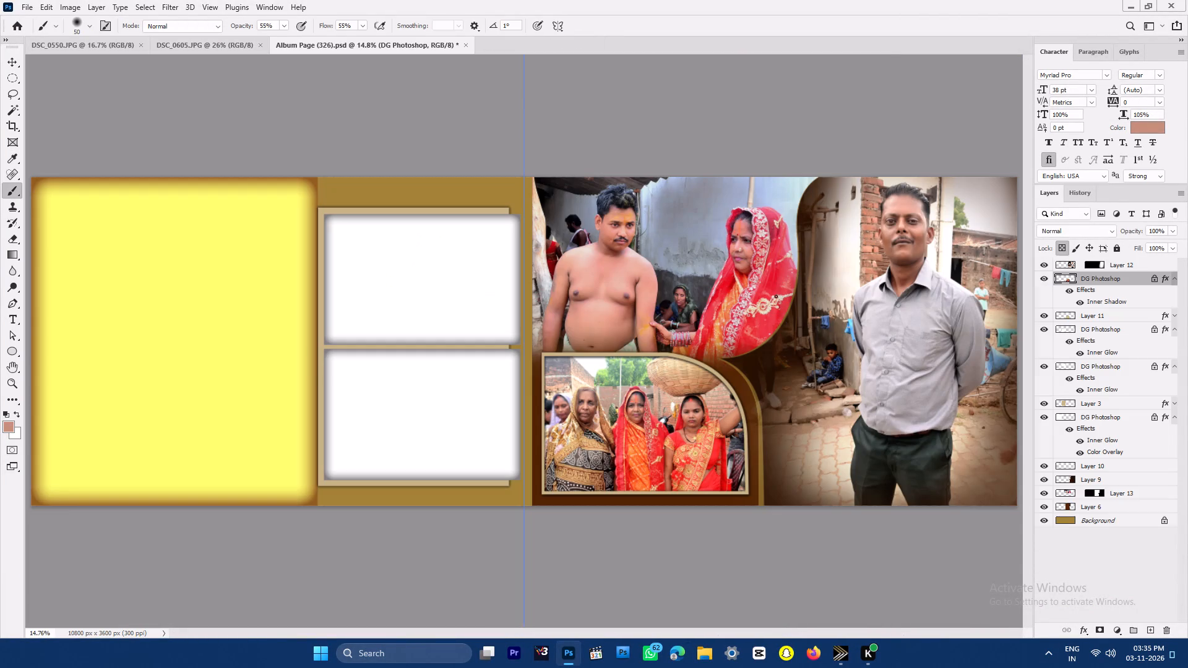
Paste the photo masked into the large yellow frame, positioned to show the woman with the basket and the two women beside her.
key(v)
click(160, 276)
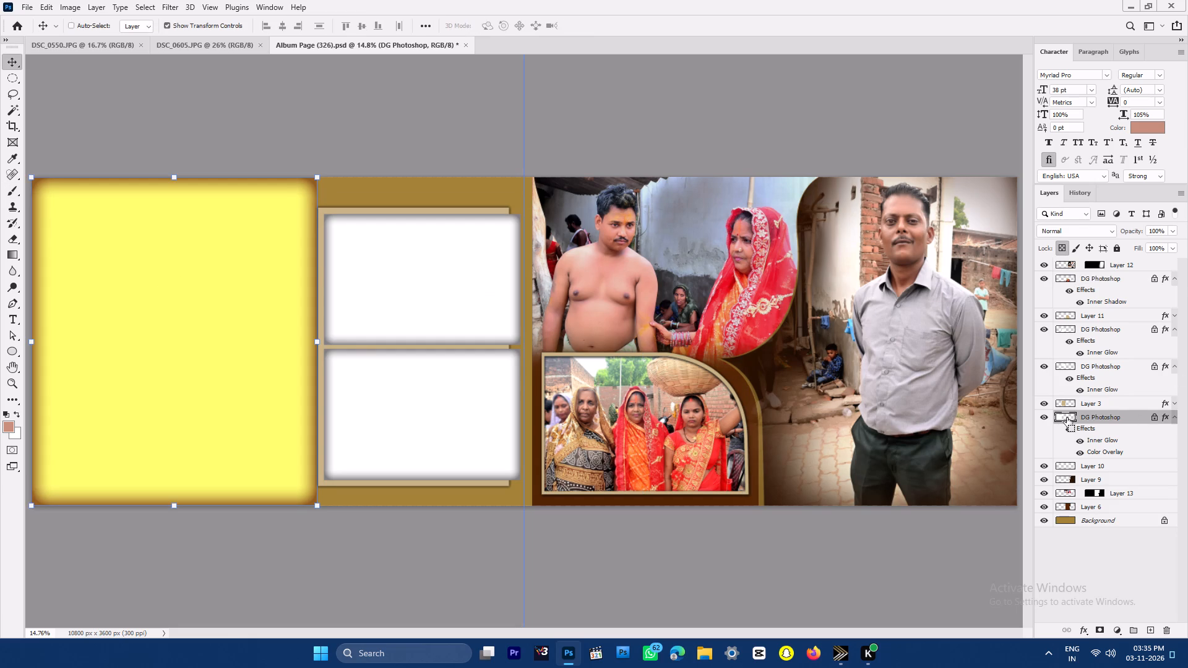
ctrl+click(1067, 418)
key(ctrl+alt+shift+v)
drag(223, 379, 123, 357)
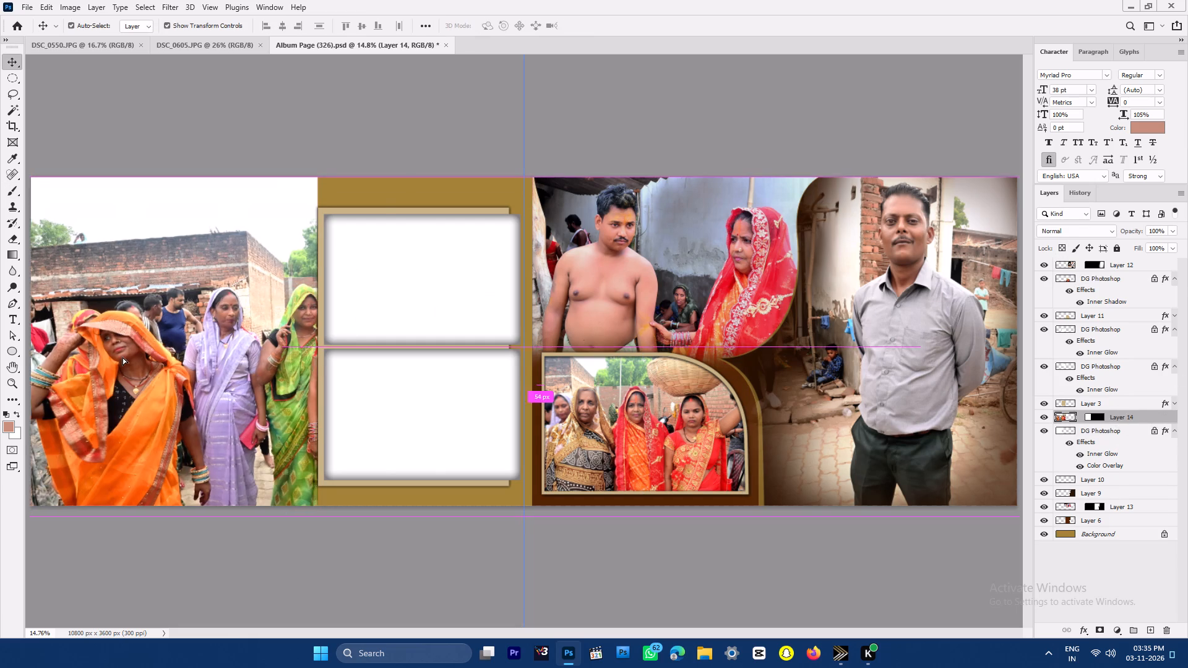
drag(123, 357, 70, 350)
drag(184, 348, 113, 367)
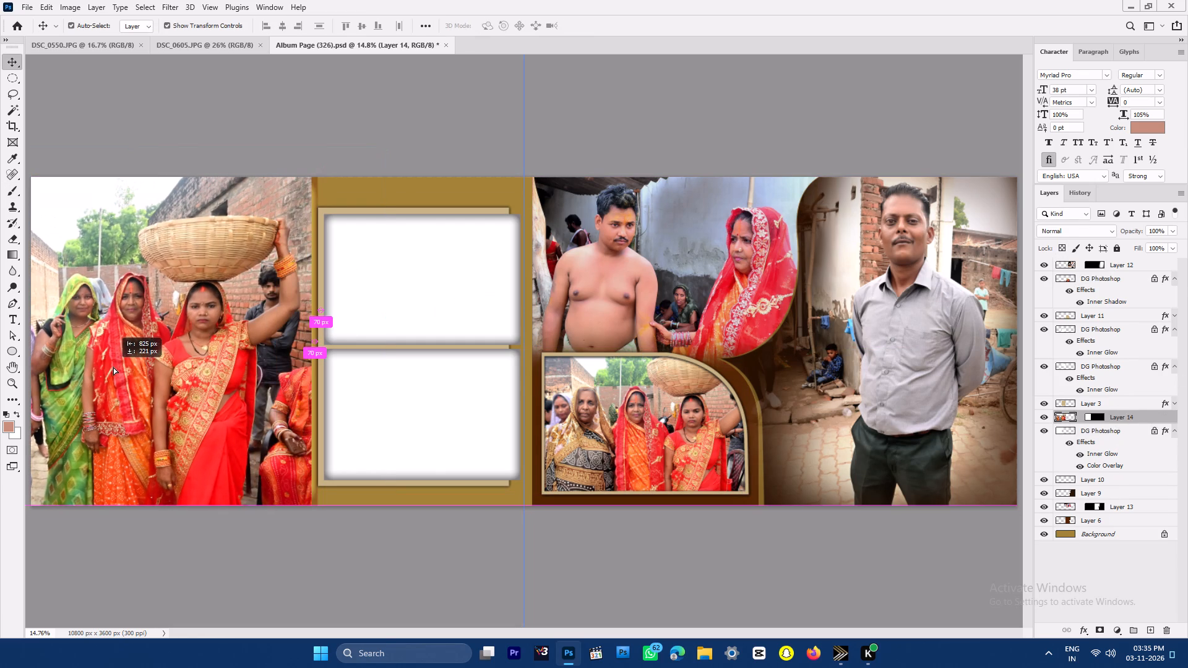
drag(113, 367, 114, 366)
key(Return)
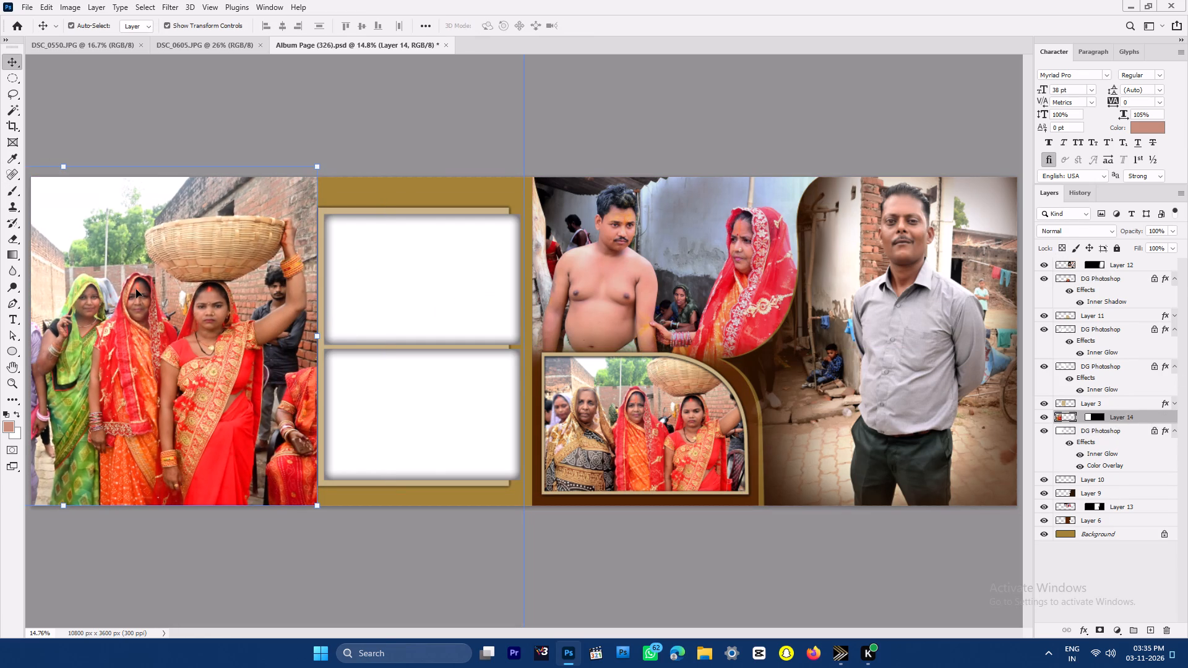
key(Return)
key(Return)
key(Return)
key(Return)
key(Return)
key(Return)
key(Return)
Merge the placed photo down into its frame layer and hide that layer's Color Overlay effect.
key(ctrl+e)
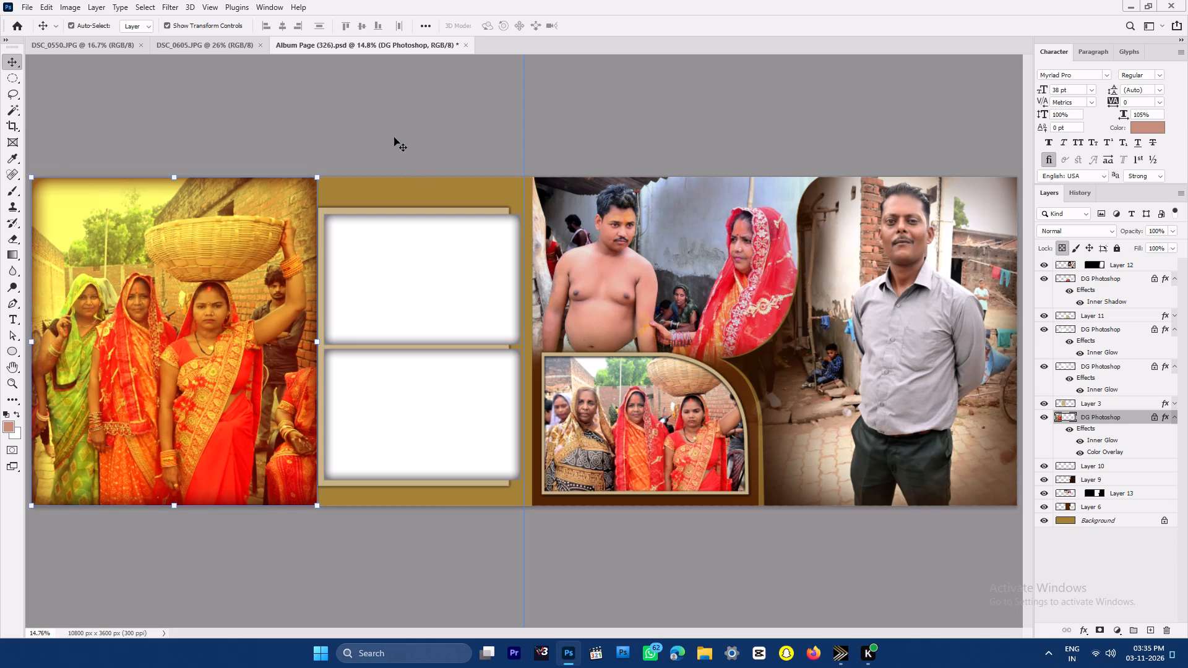
click(189, 233)
click(1079, 455)
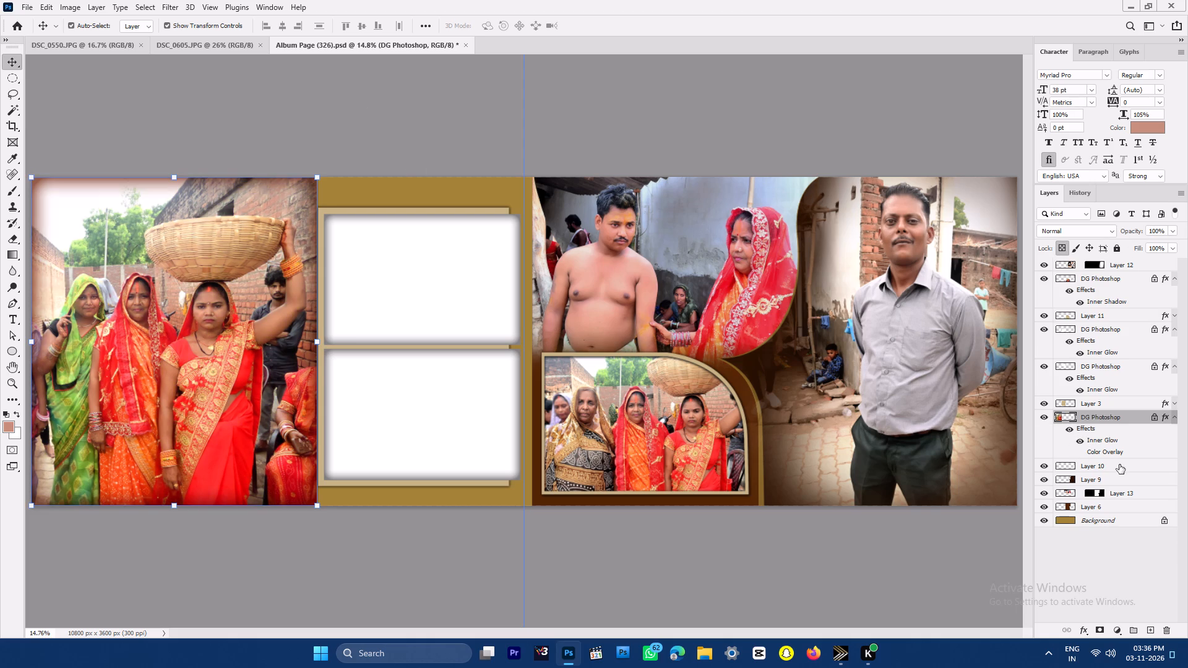
click(442, 100)
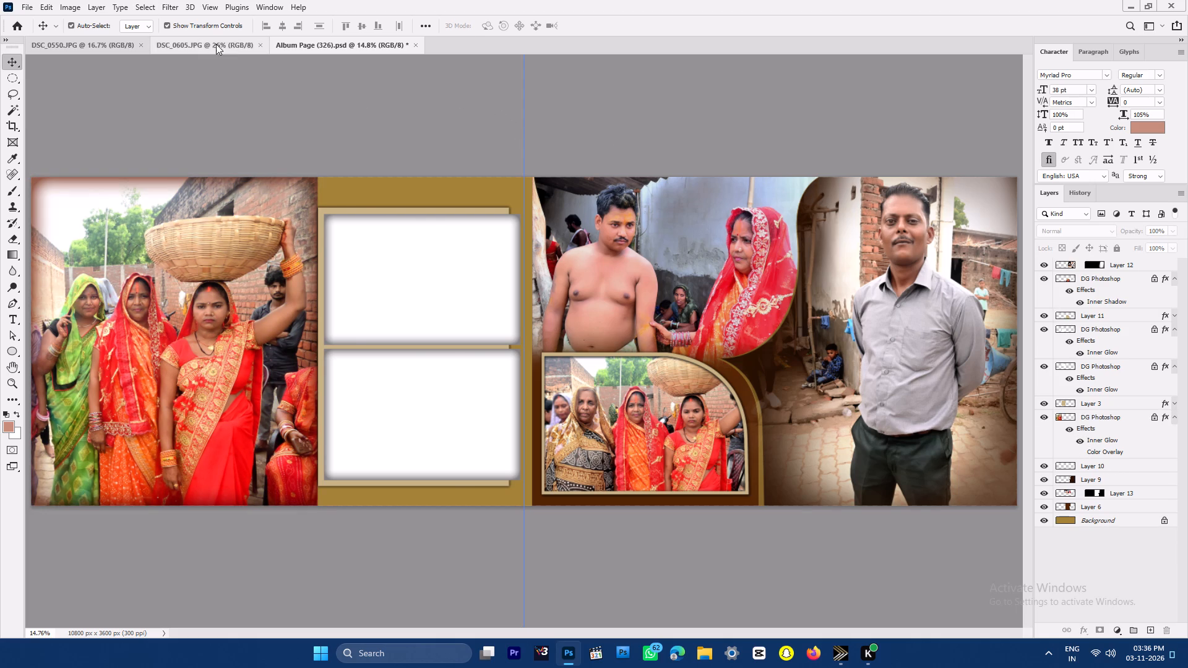
Apply Auto Contrast to DSC_0605.JPG and deepen its dark tones in Levels with a black input of 26.
click(215, 44)
click(720, 321)
key(ctrl+alt+shift+l)
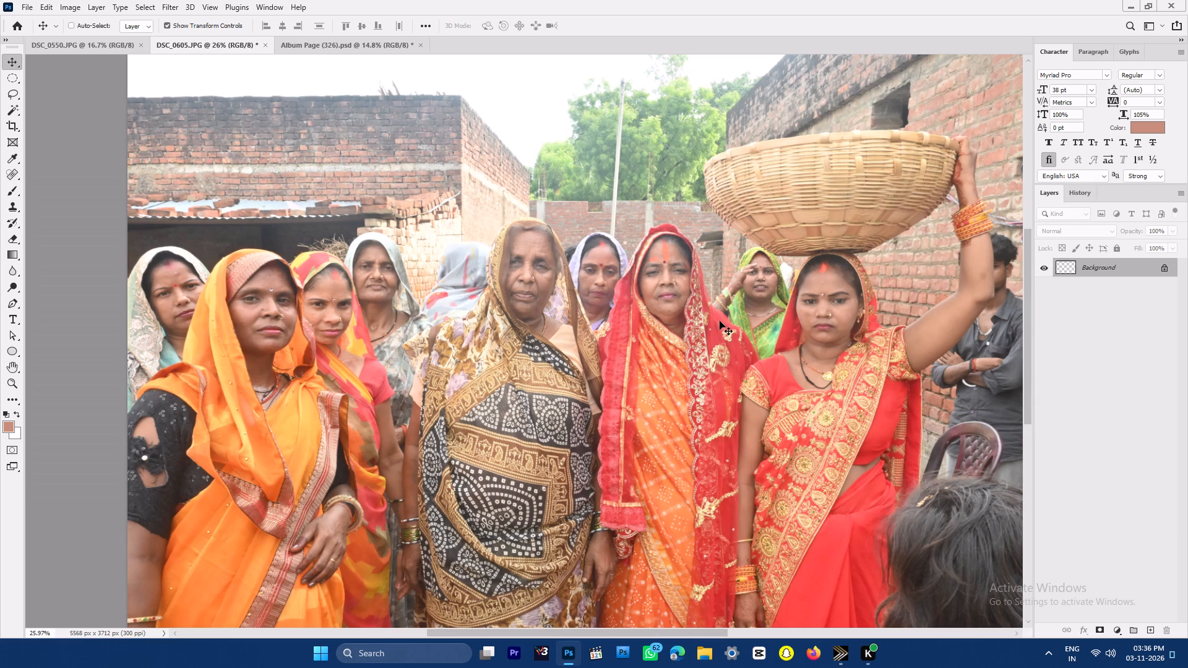
key(ctrl+l)
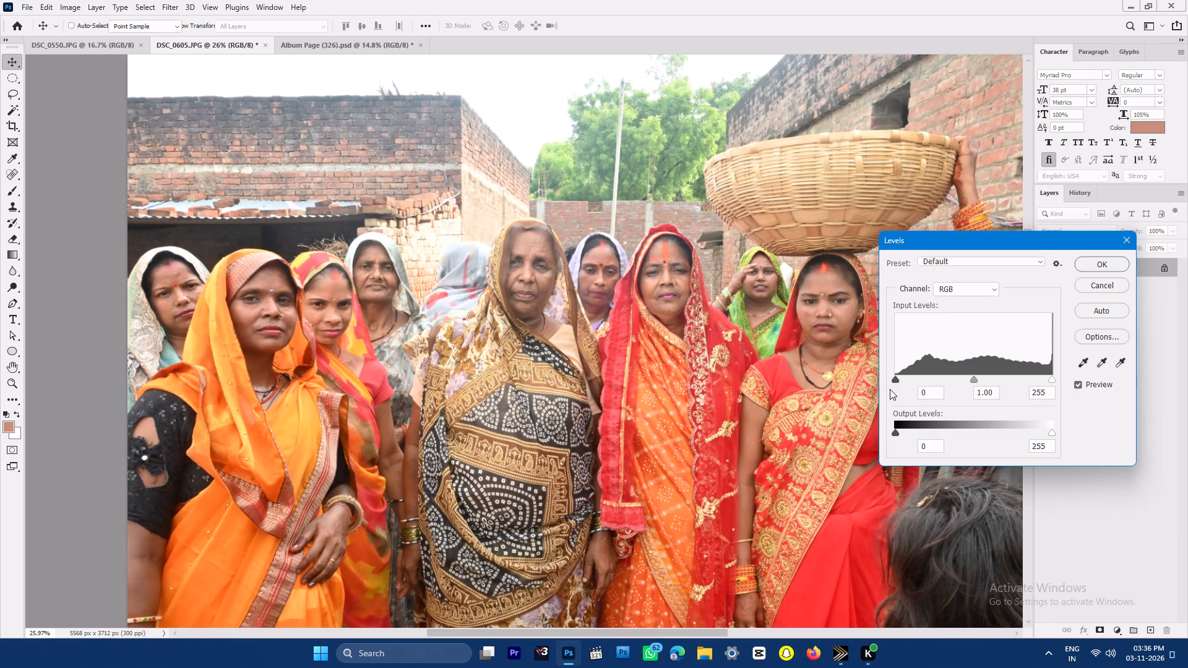
drag(900, 377, 911, 377)
key(Return)
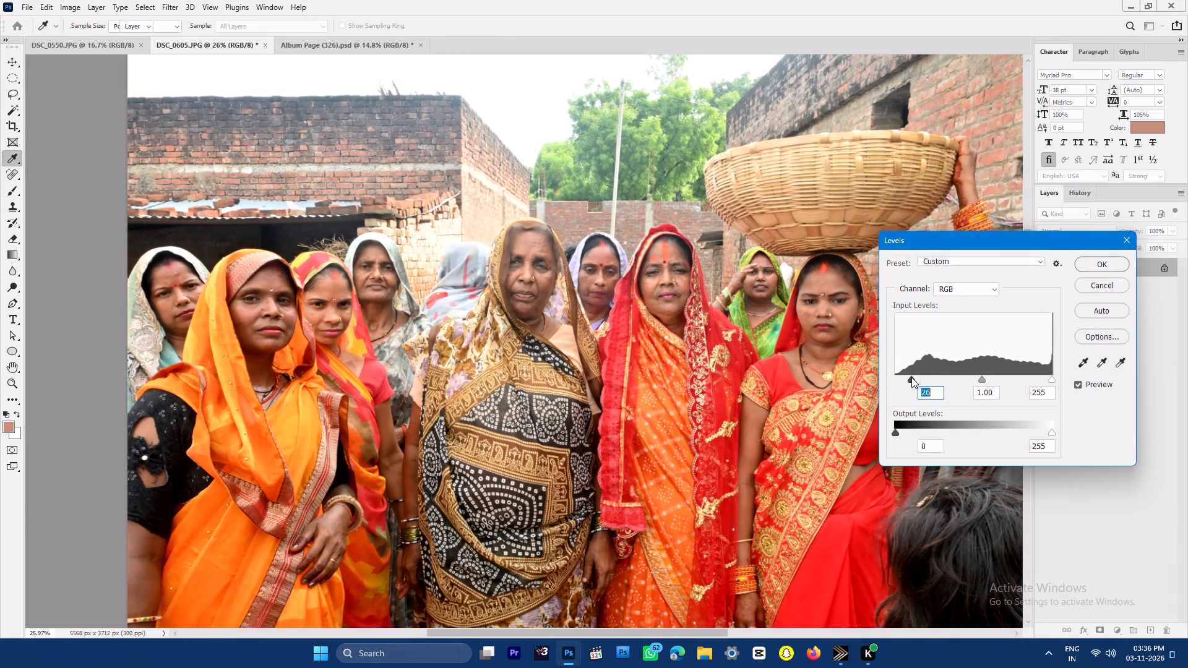
Brush sampled skin tones over the cheek and nose area of the woman carrying the basket.
key(ctrl+space)
ctrl+drag(817, 306, 890, 494)
drag(812, 416, 733, 406)
key(b)
key(b)
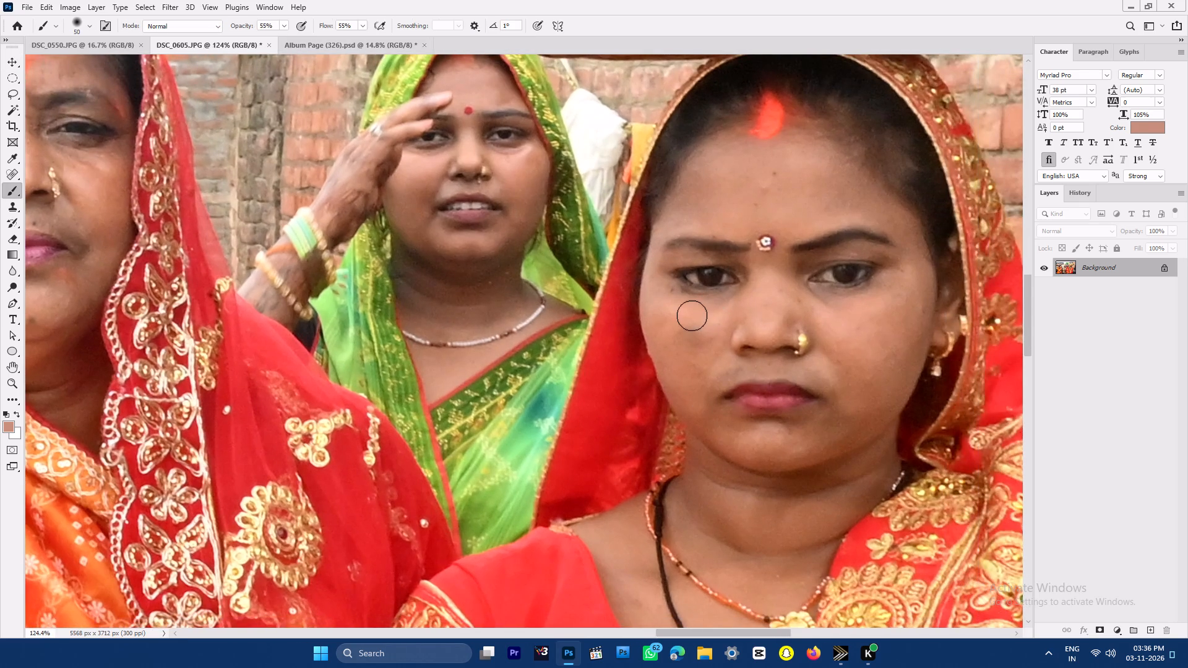
alt+click(692, 315)
drag(686, 316, 708, 352)
alt+click(687, 320)
drag(695, 328, 717, 342)
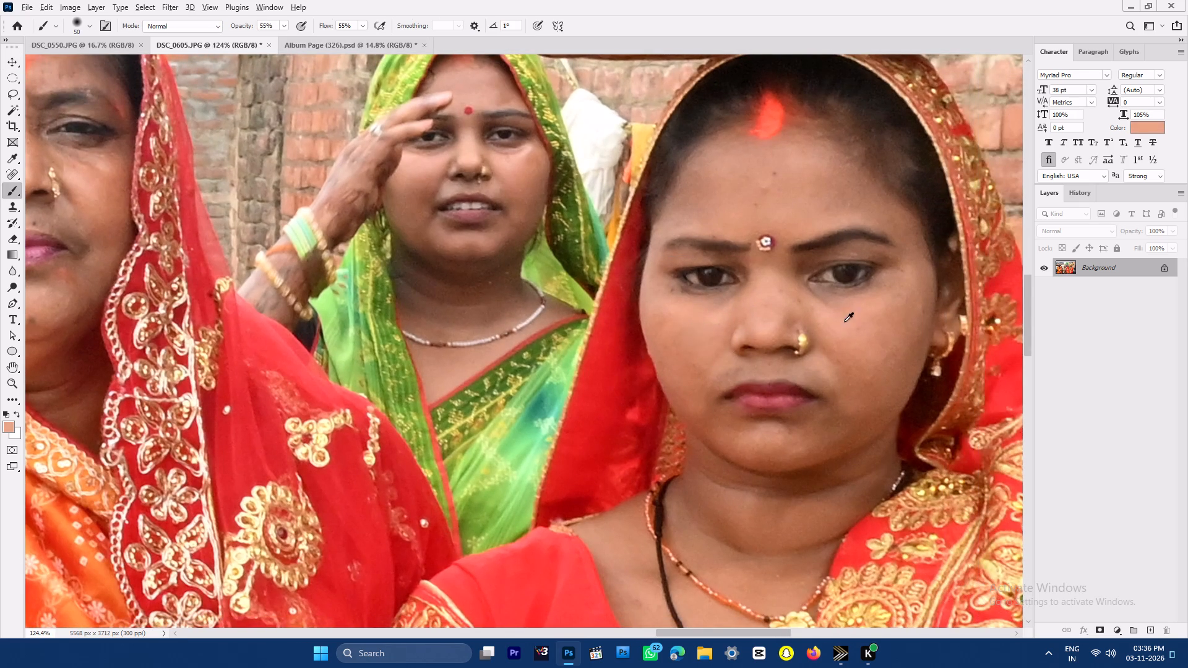
alt+click(781, 306)
drag(781, 310, 796, 323)
Run the SkinFiner filter on the whole group photo and fade its effect.
key(ctrl+0)
key(F7)
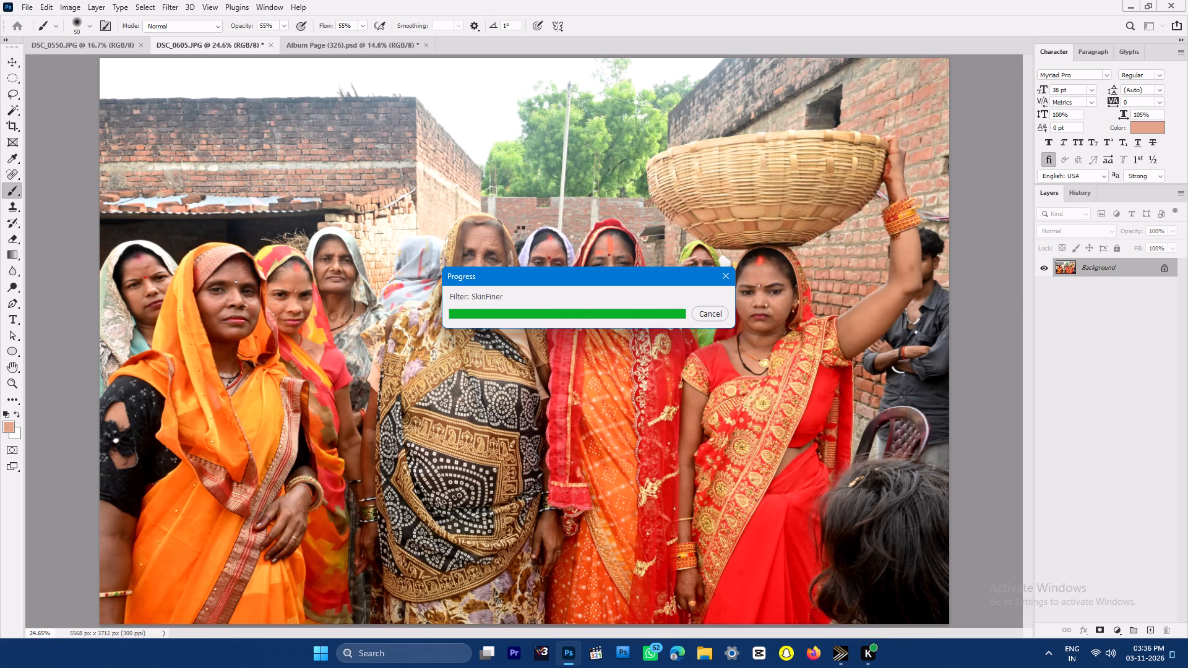
key(ctrl+shift+f)
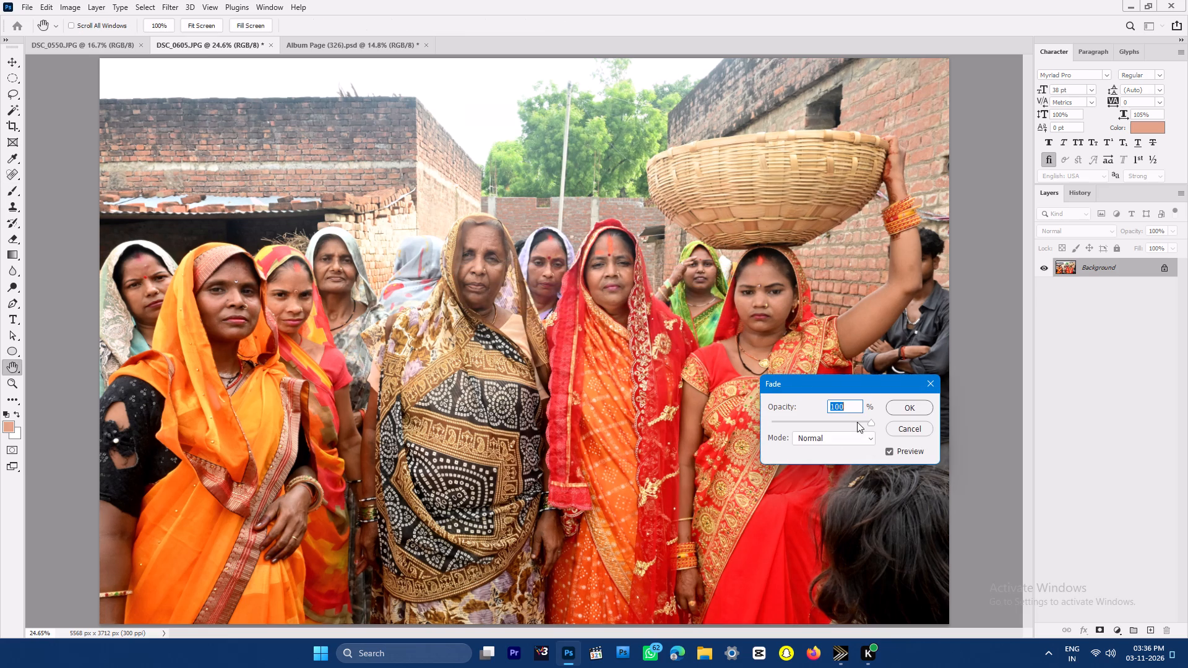
drag(849, 420, 840, 420)
click(840, 420)
key(Return)
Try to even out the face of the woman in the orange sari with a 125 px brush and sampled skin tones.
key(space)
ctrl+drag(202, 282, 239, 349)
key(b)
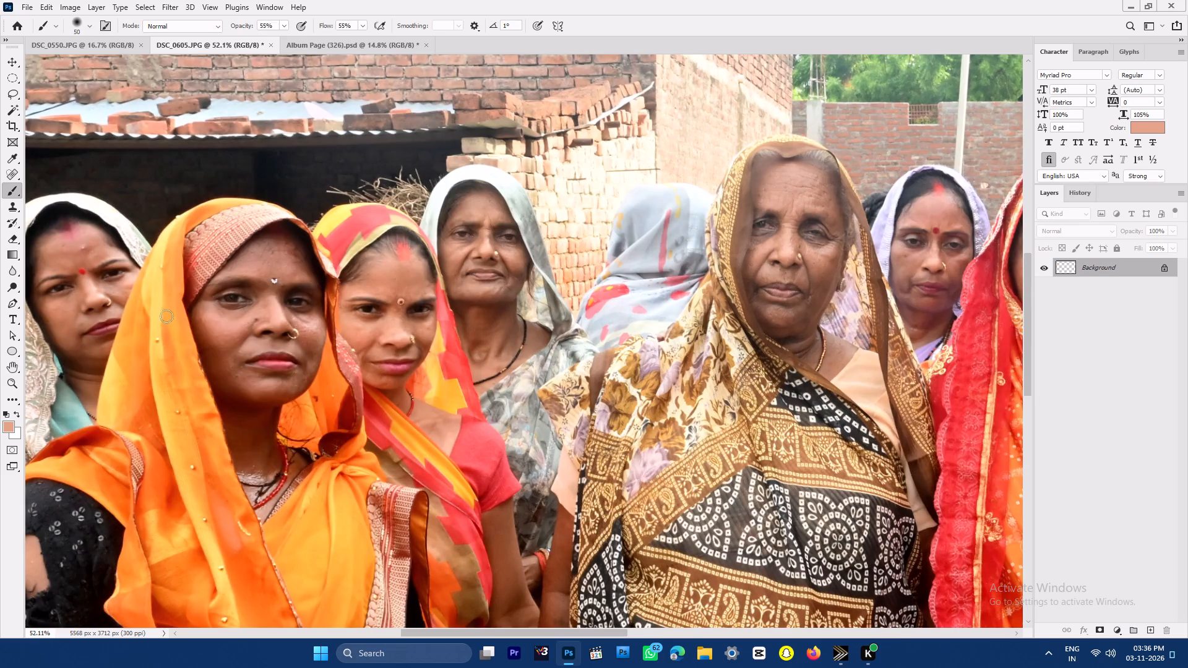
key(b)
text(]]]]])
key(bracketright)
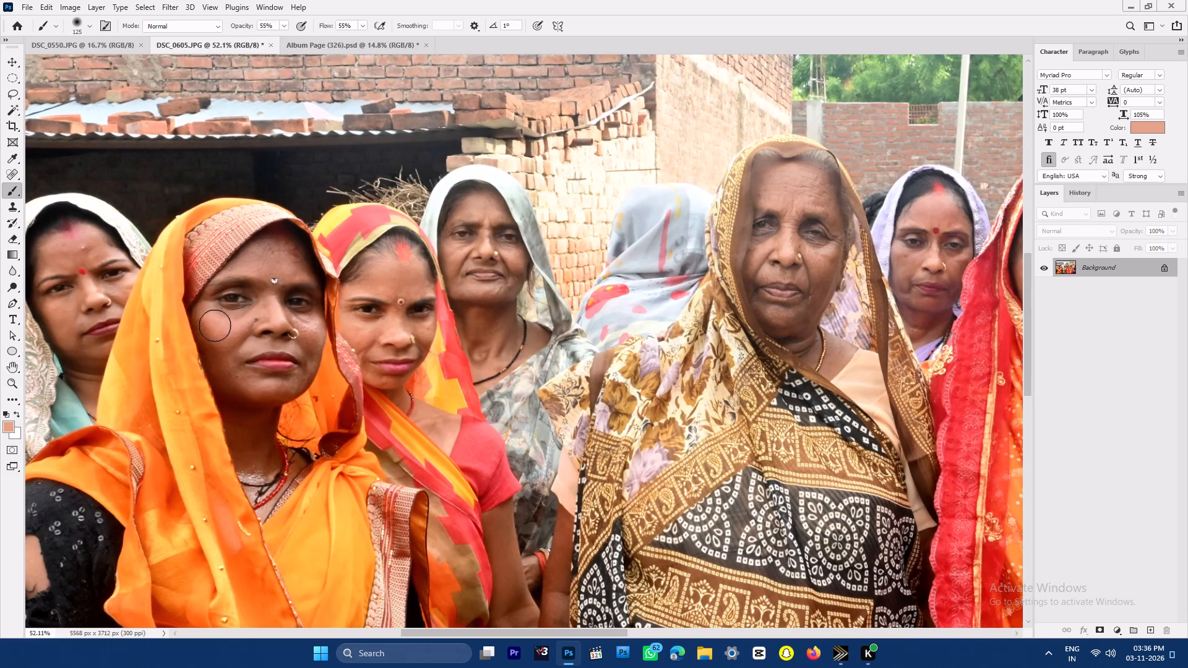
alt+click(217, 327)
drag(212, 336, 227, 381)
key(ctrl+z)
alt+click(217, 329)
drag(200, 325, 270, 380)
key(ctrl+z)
Lighten the face of the woman in the orange sari with Shadows/Highlights inside an elliptical selection feathered by 66 px.
key(m)
key(m)
drag(147, 276, 337, 449)
key(alt+i)
text(aw)
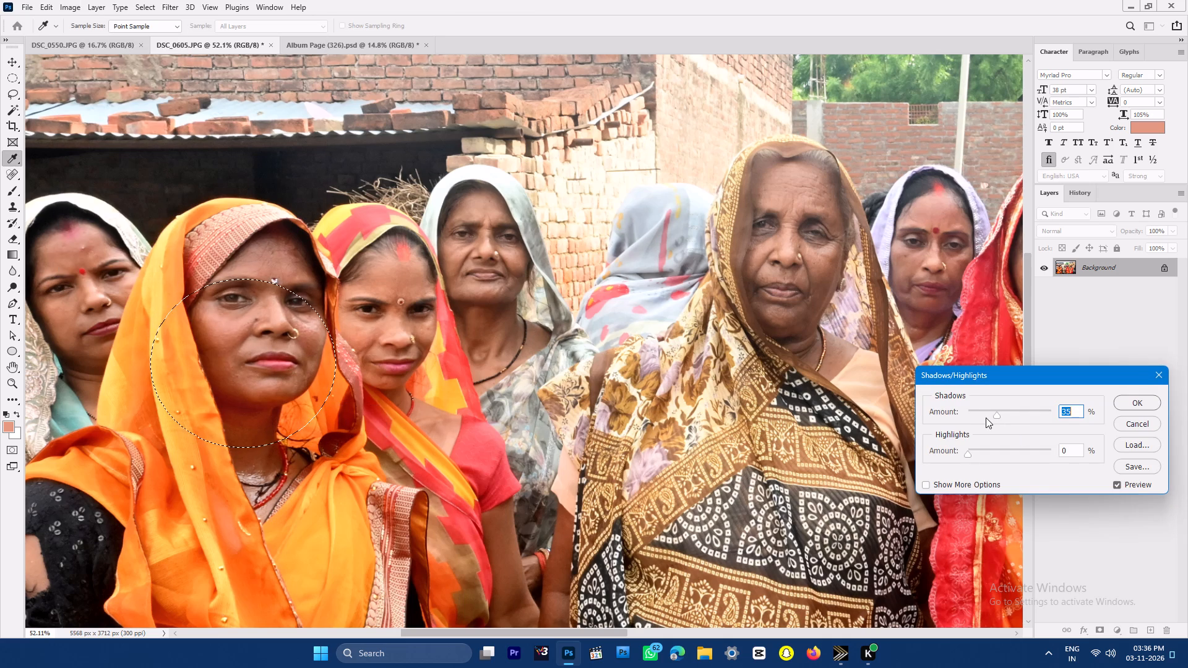
click(989, 416)
key(Return)
key(ctrl+d)
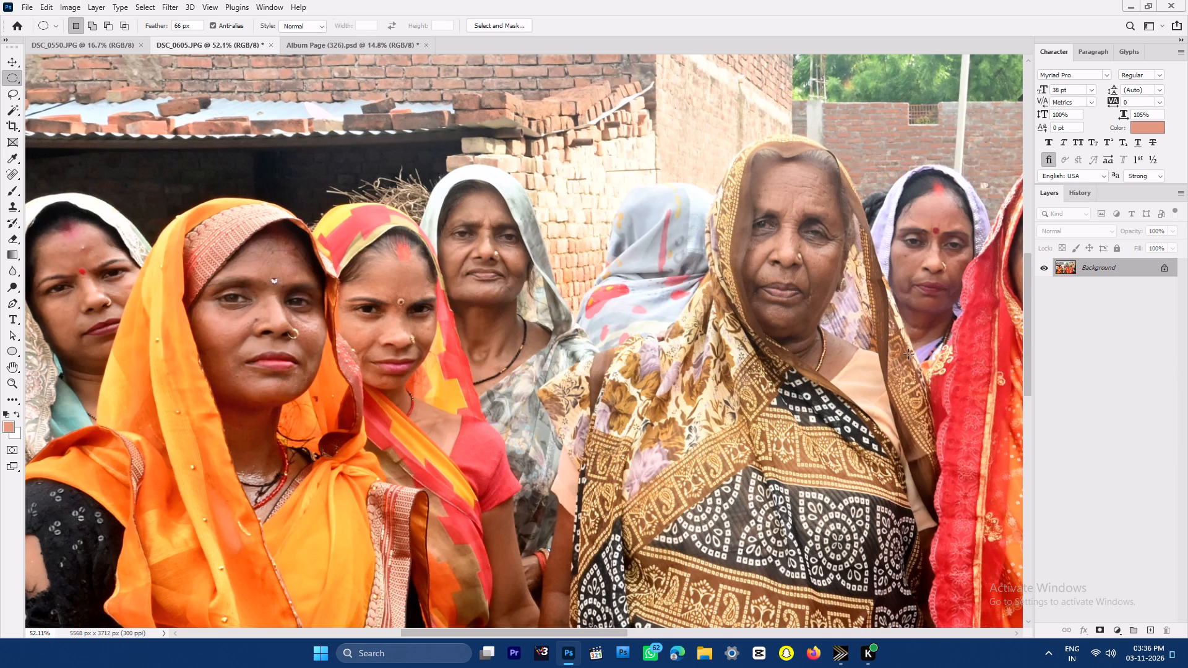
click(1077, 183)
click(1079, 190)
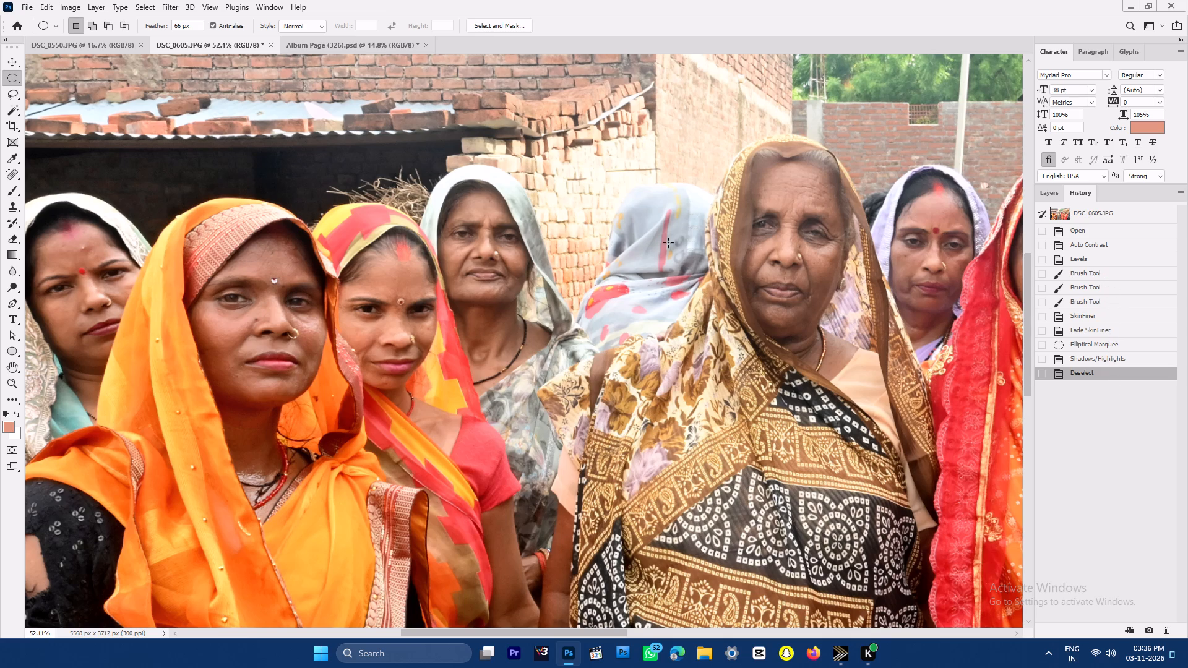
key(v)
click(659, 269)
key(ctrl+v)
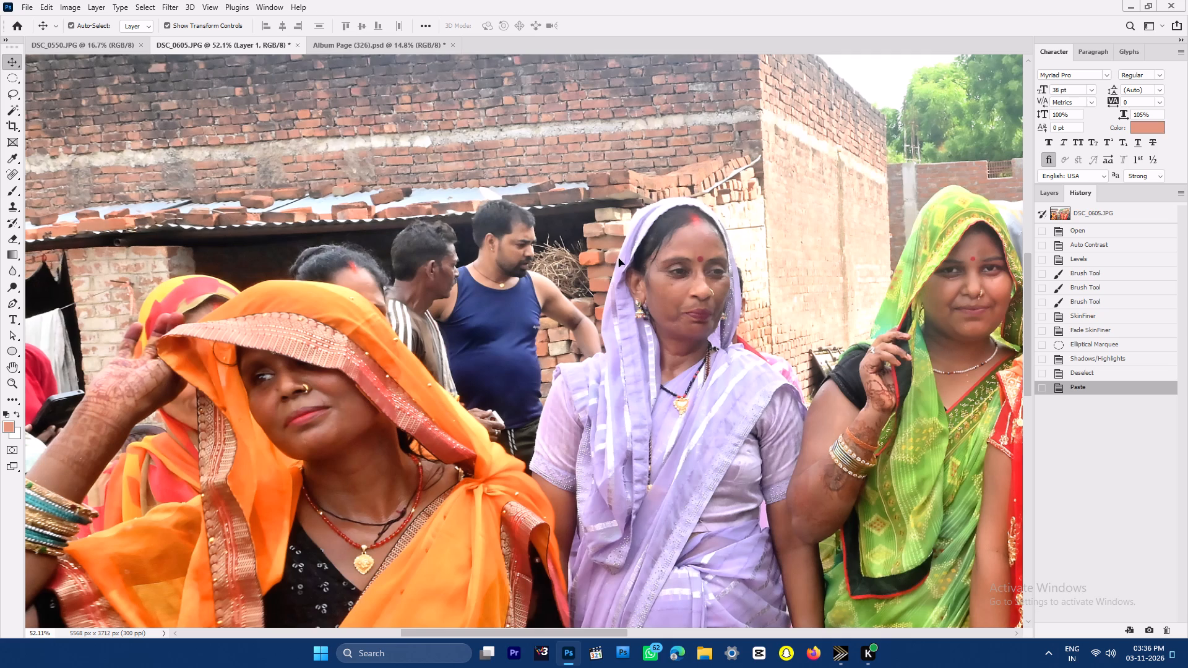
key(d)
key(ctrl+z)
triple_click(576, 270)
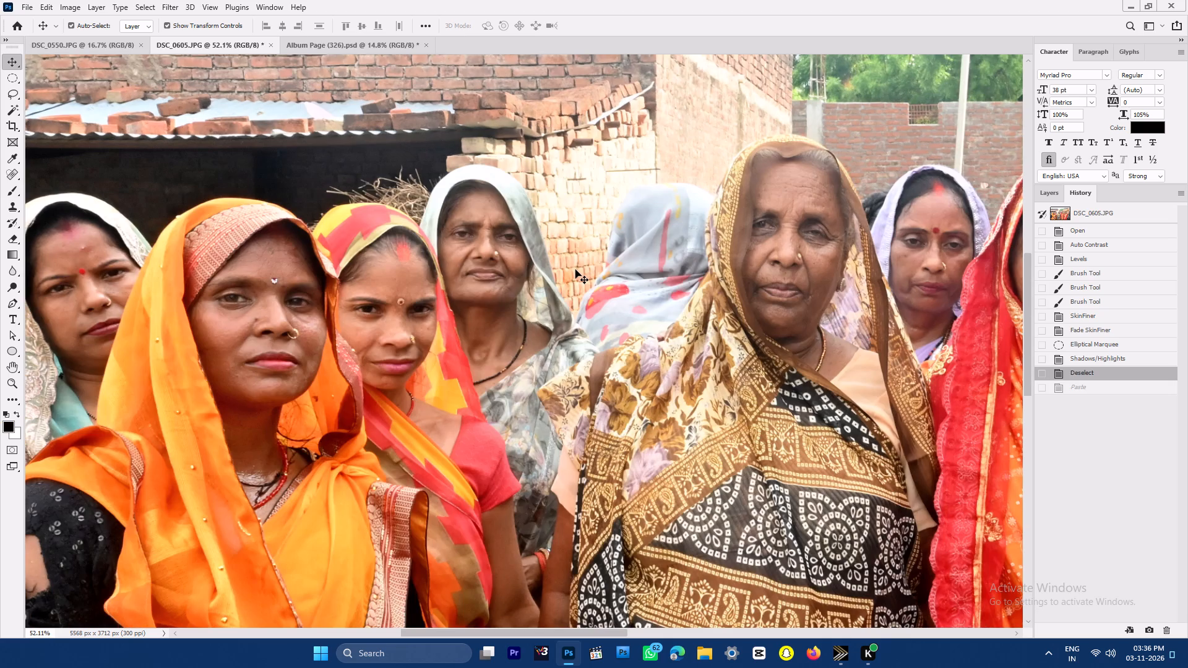
Run the SkinFiner filter once more on the whole photo and fade its effect.
key(F7)
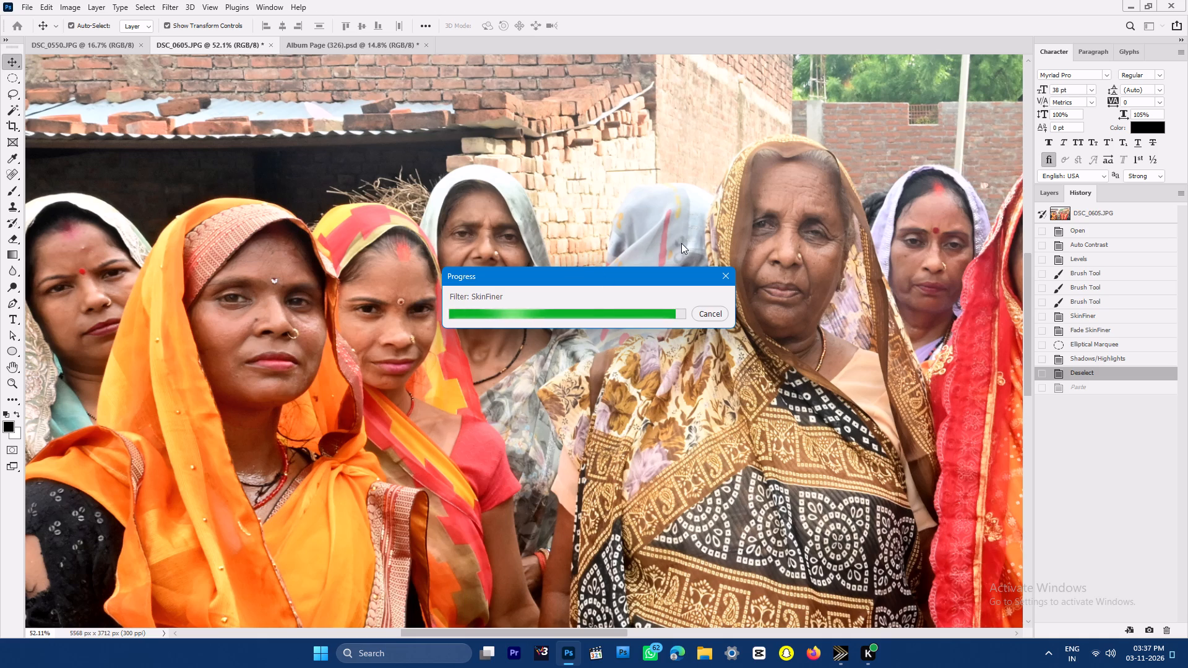
key(ctrl+0)
key(ctrl+shift+f)
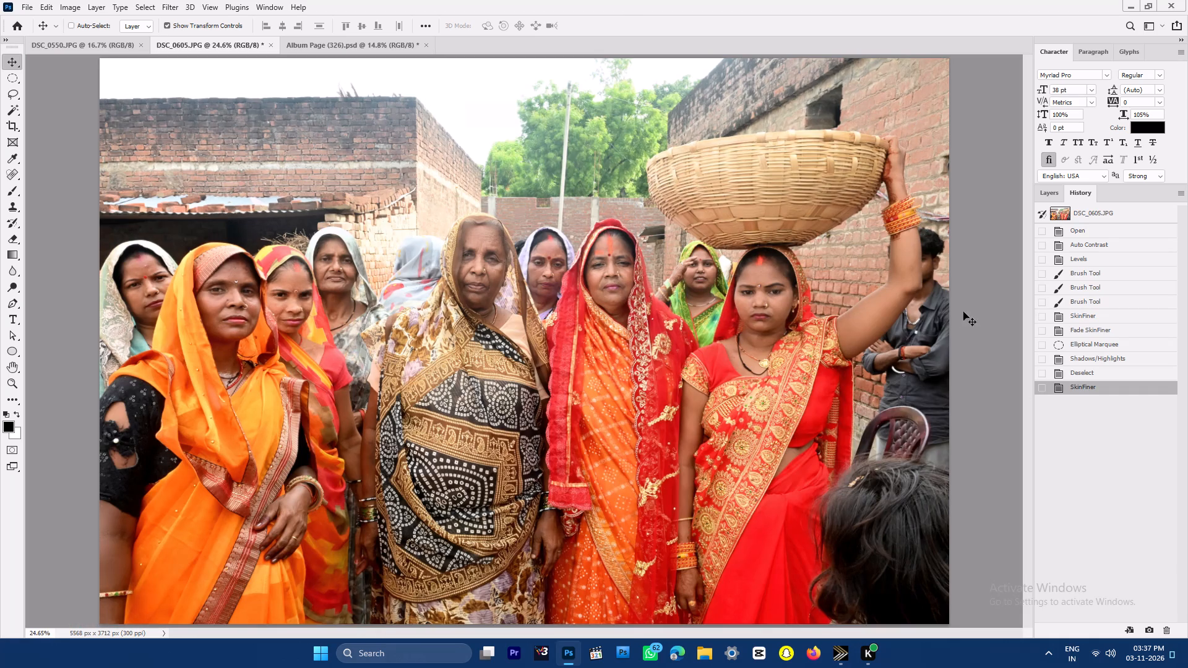
click(850, 421)
key(Return)
Shift the photo's Highlights slightly towards blue with Color Balance, preserving luminosity.
key(ctrl+b)
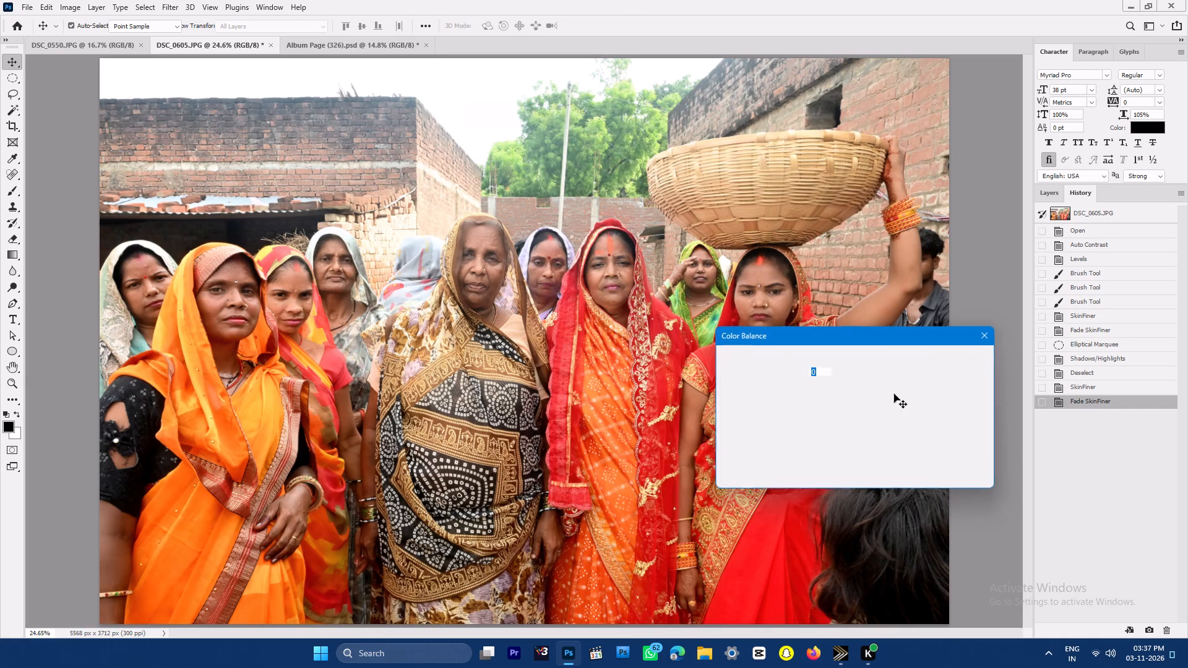
click(884, 454)
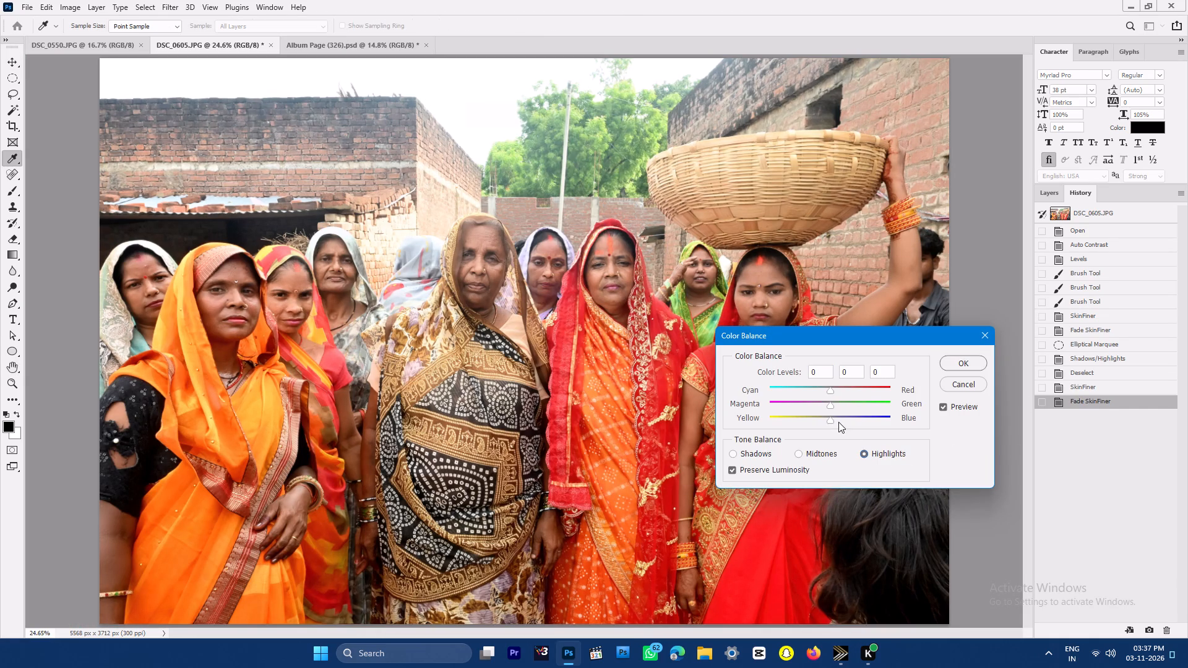
click(838, 422)
key(Return)
Apply Smart Sharpen to the group photo and fade its effect.
key(F5)
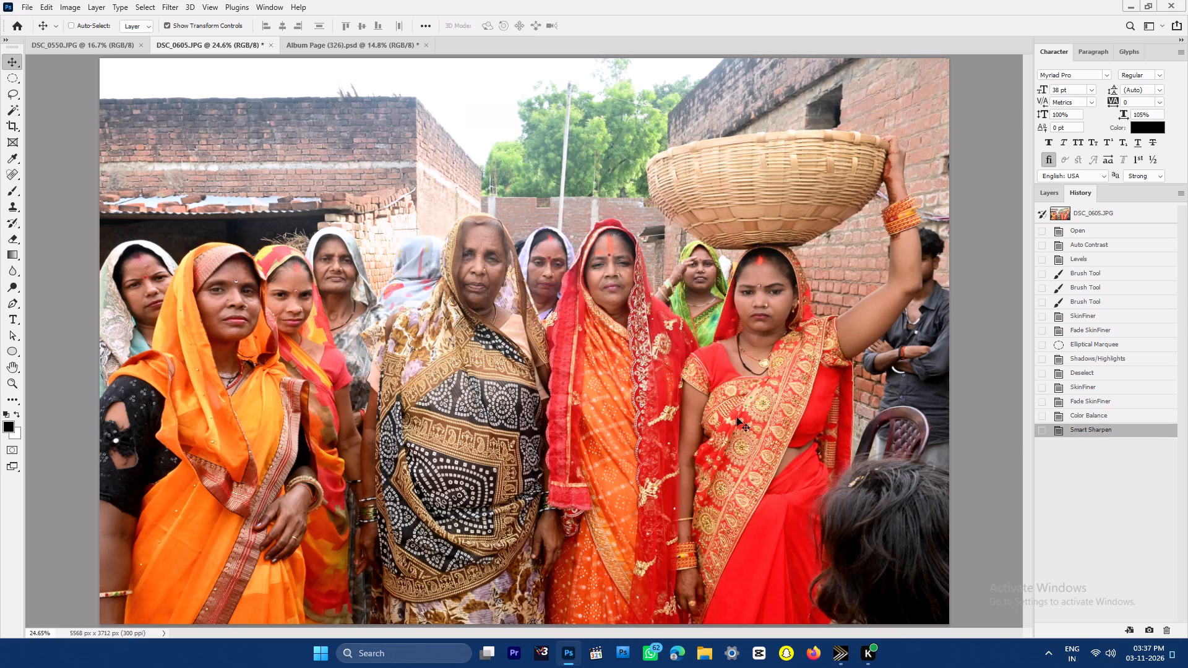
key(ctrl+shift+f)
click(848, 426)
key(Return)
Paint a sampled skin tone at 55% opacity over the forehead of the woman in the orange sari.
key(space)
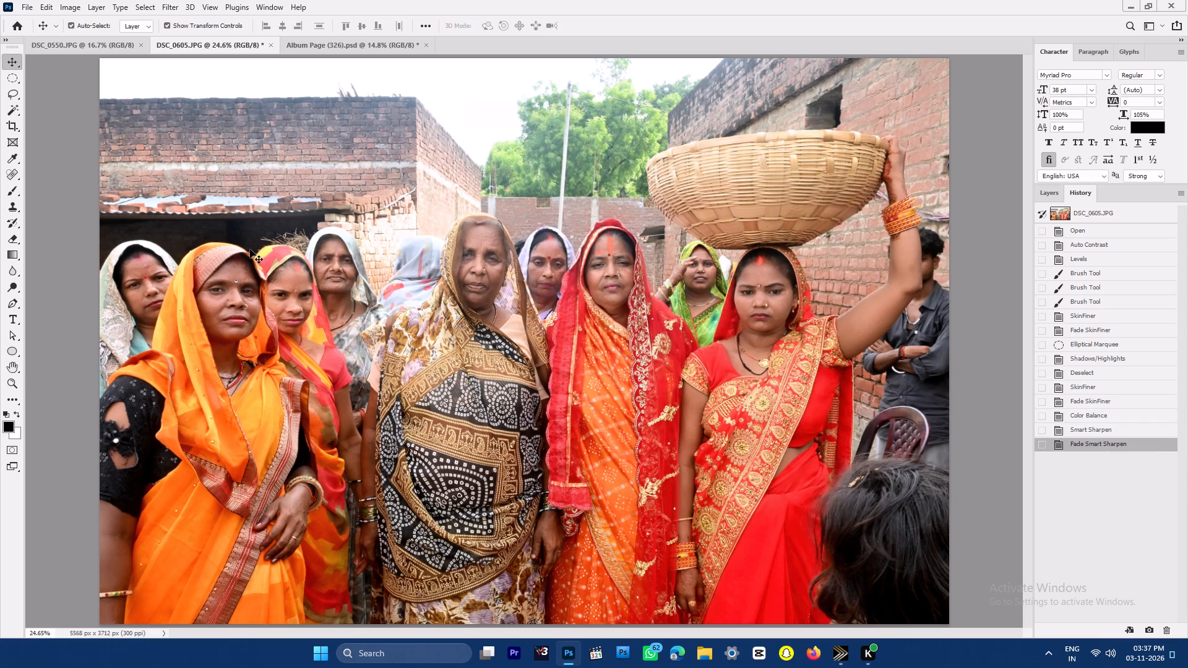
key(ctrl+space)
key(ctrl+space)
key(ctrl+space)
ctrl+drag(221, 247, 285, 351)
key(b)
alt+click(296, 361)
drag(312, 343, 334, 369)
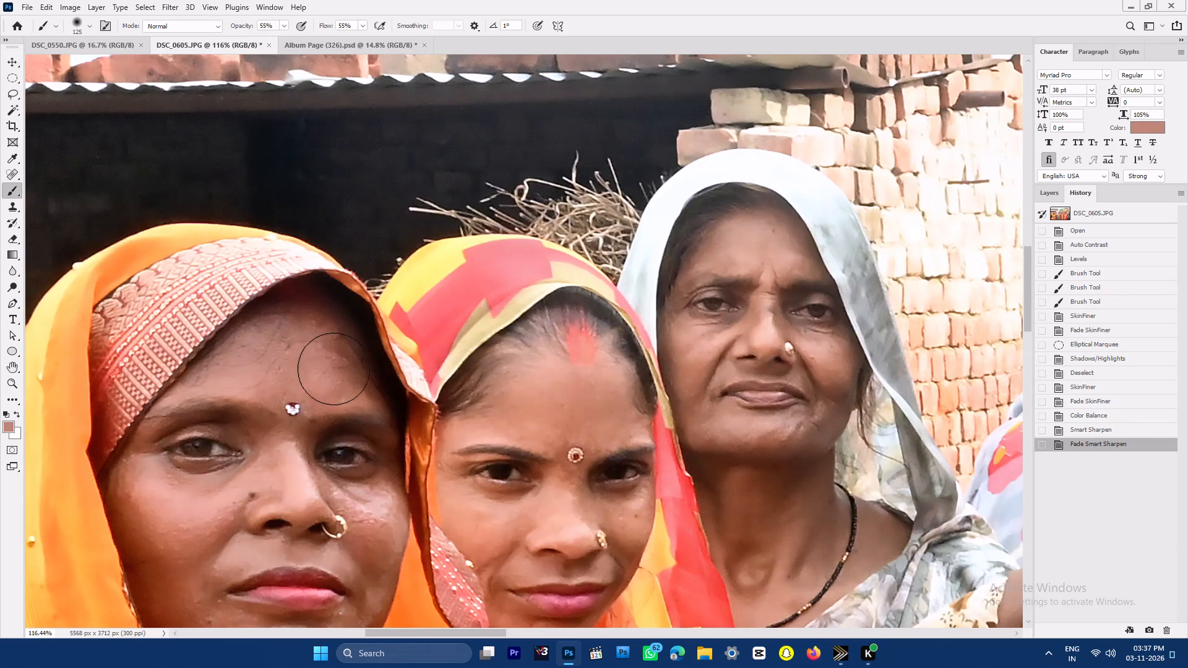
drag(334, 369, 341, 377)
Cut the entire retouched group photo and close DSC_0605.JPG without saving.
key(ctrl+0)
key(ctrl+a)
key(ctrl+x)
key(ctrl+w)
key(Right)
key(Return)
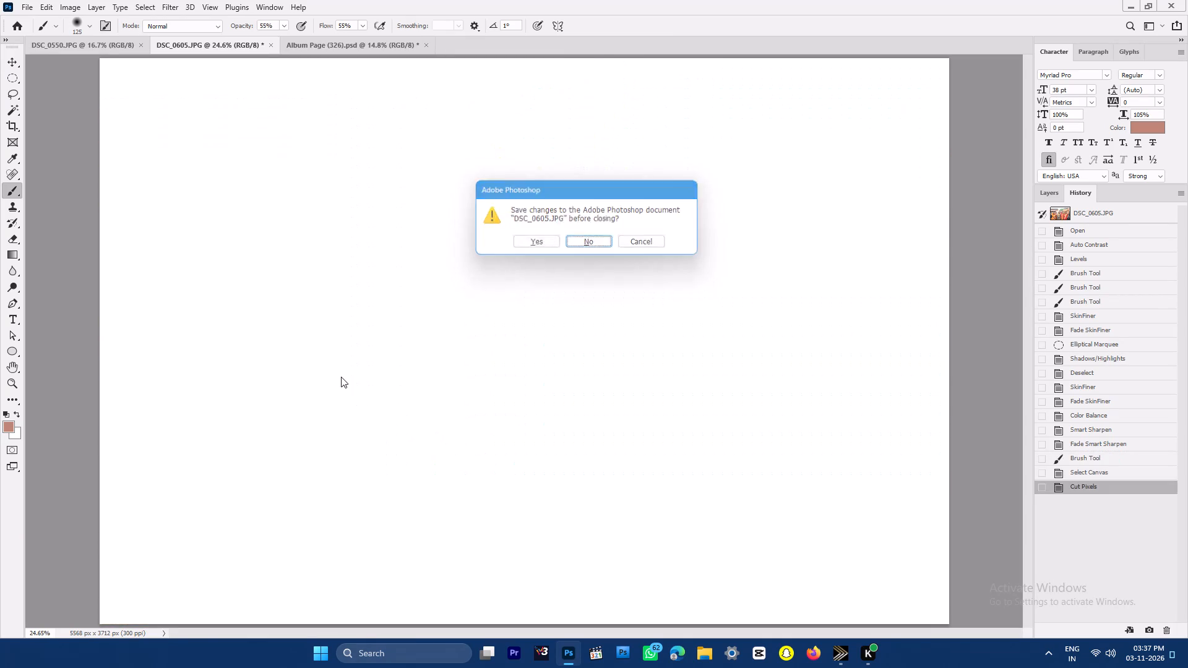
Select the upper empty white frame on the album page with the Magic Wand and paste the photo into it.
key(ctrl+0)
key(v)
click(389, 306)
key(w)
click(403, 292)
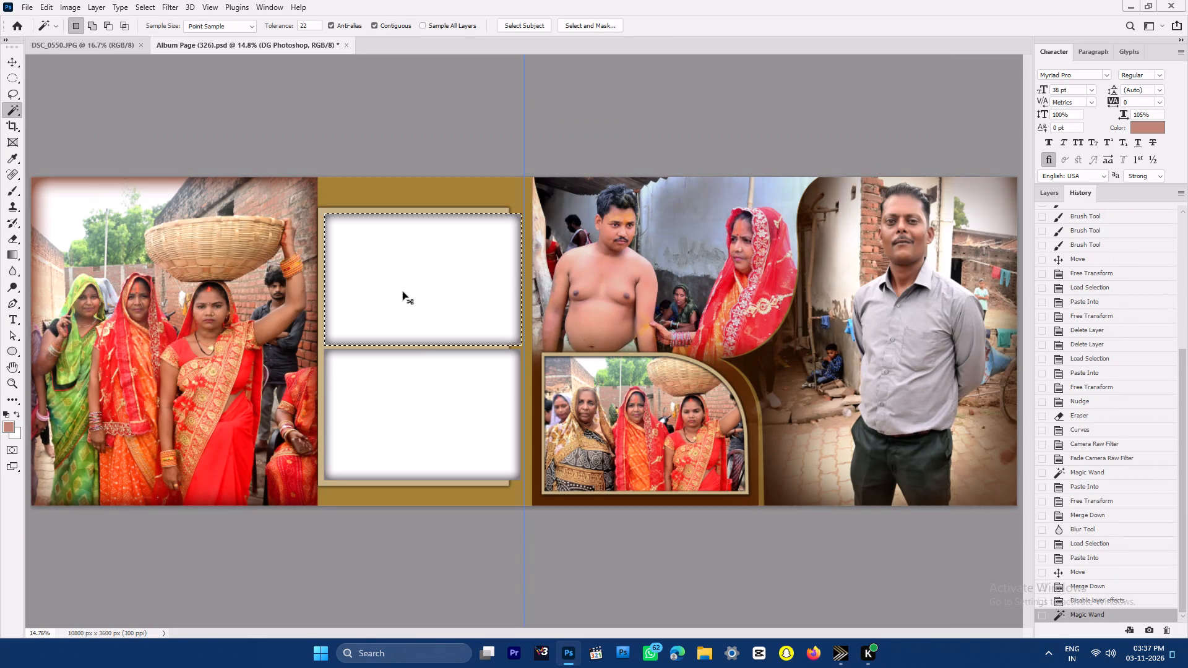
key(ctrl+alt+shift+v)
Scale the pasted group photo to about 40.2% and fit it so that it fills the upper frame.
text(vv)
drag(424, 173, 424, 301)
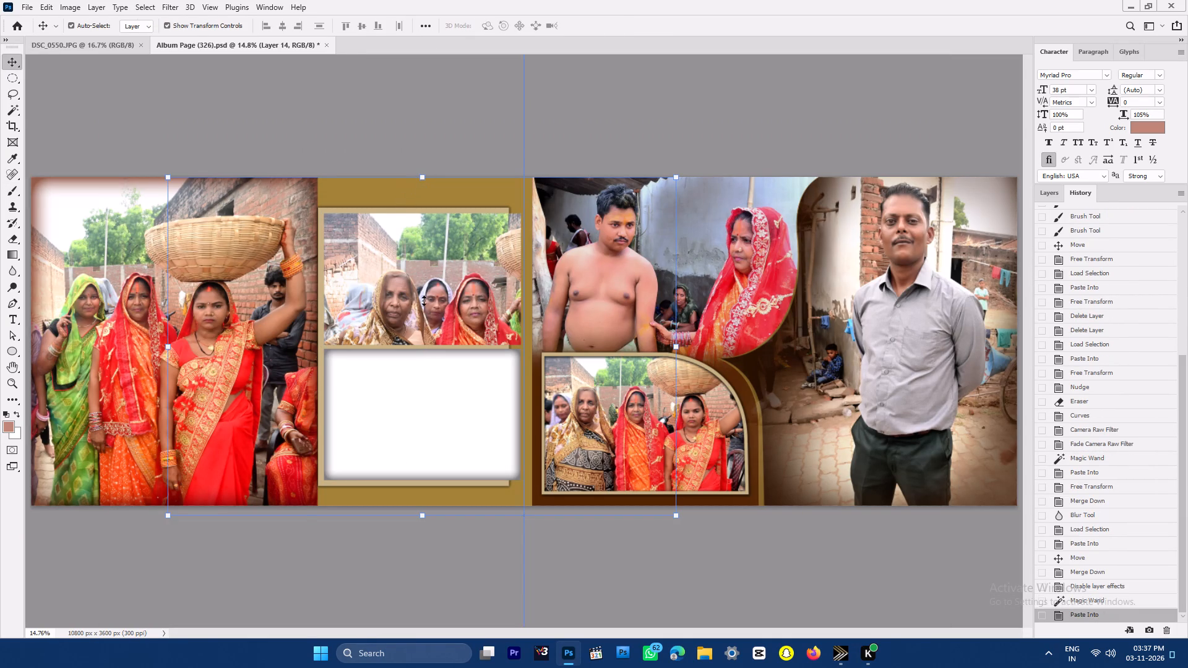
drag(424, 301, 423, 358)
drag(424, 455, 424, 302)
key(ctrl+space)
key(ctrl+space)
key(ctrl+space)
key(ctrl+space)
key(ctrl+space)
key(ctrl+space)
key(ctrl+space)
key(ctrl+space)
key(ctrl+space)
key(ctrl+space)
ctrl+drag(418, 283, 447, 341)
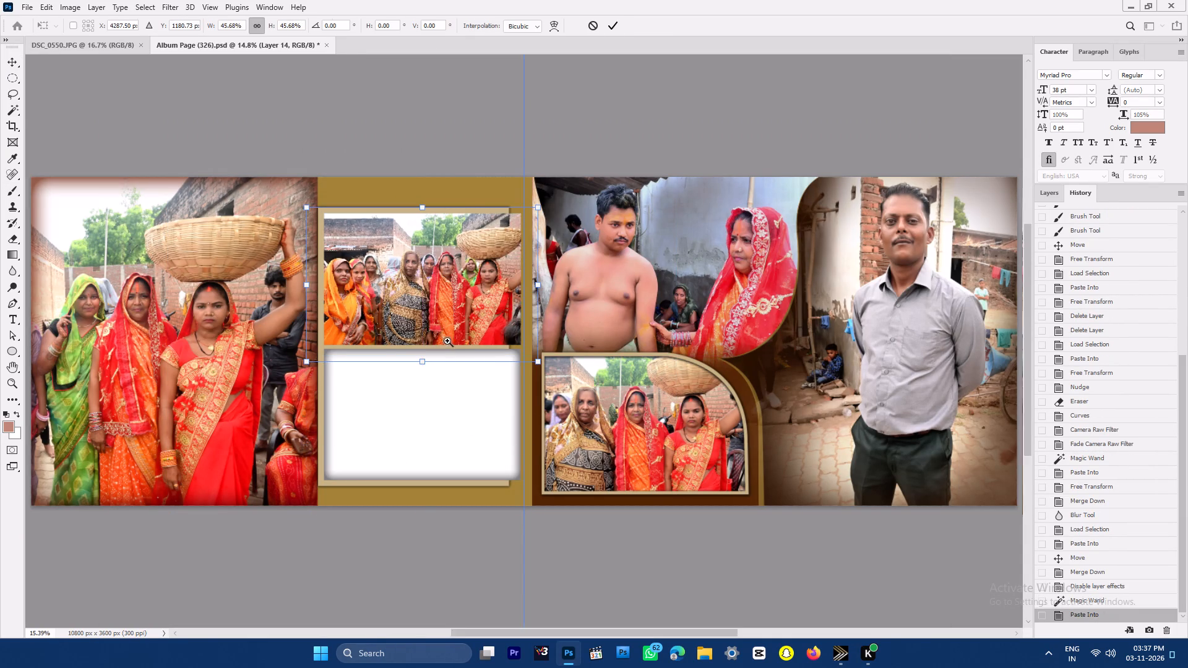
ctrl+drag(447, 341, 462, 375)
drag(483, 277, 483, 270)
drag(429, 475, 437, 430)
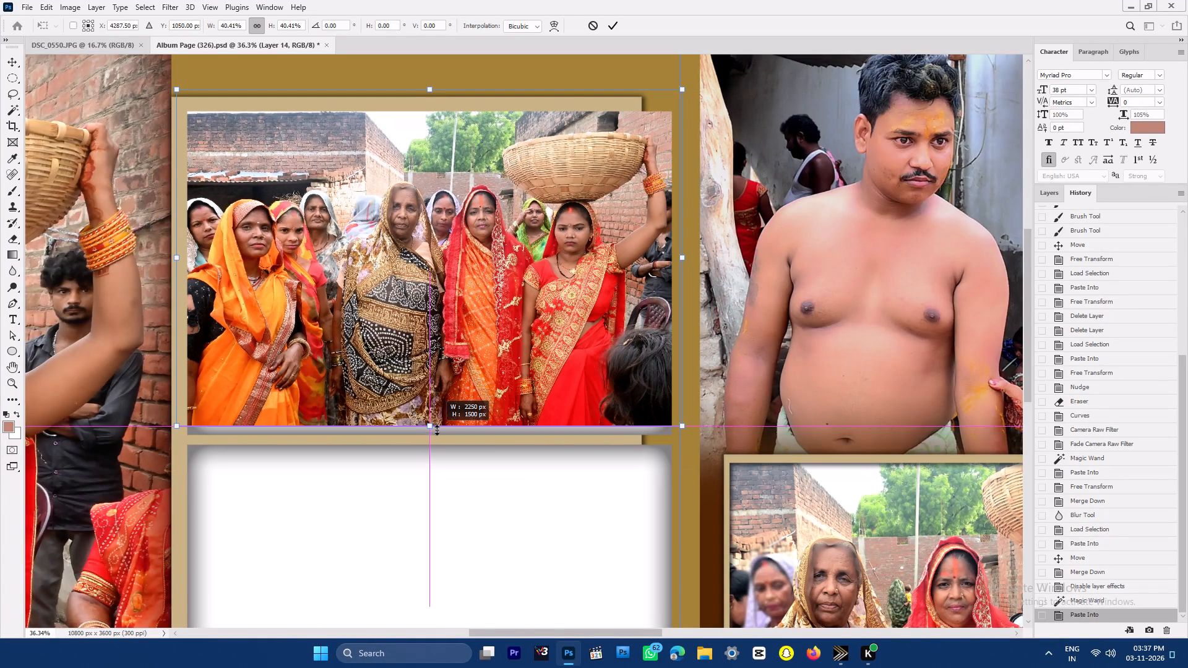
drag(437, 430, 439, 439)
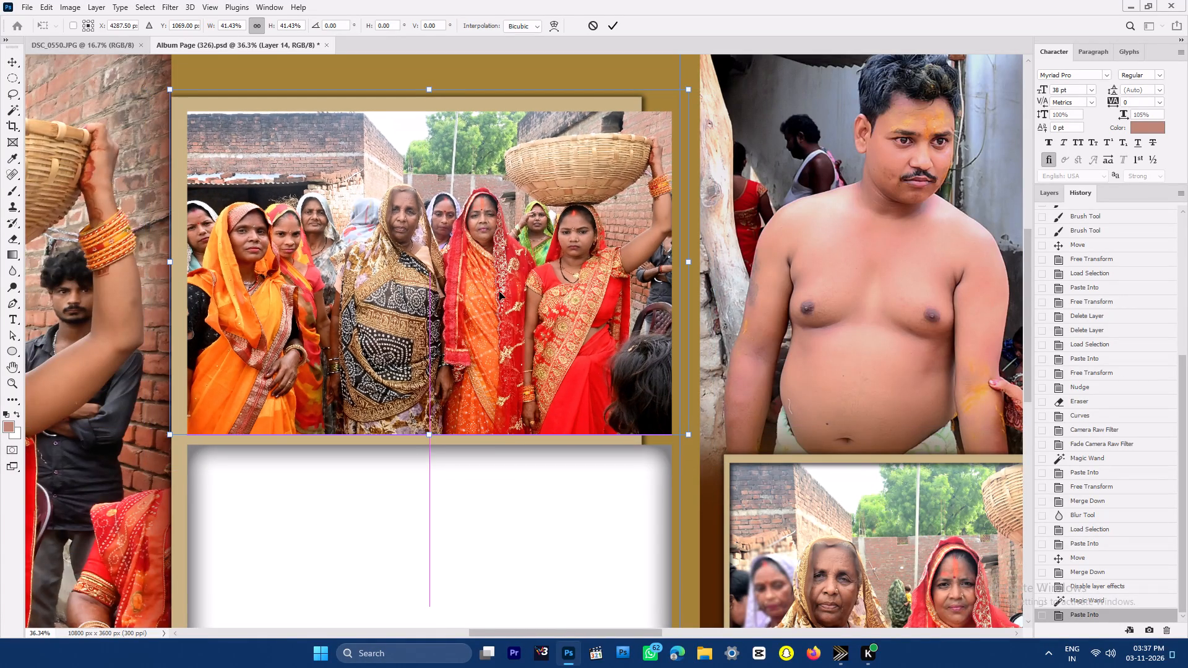
click(499, 292)
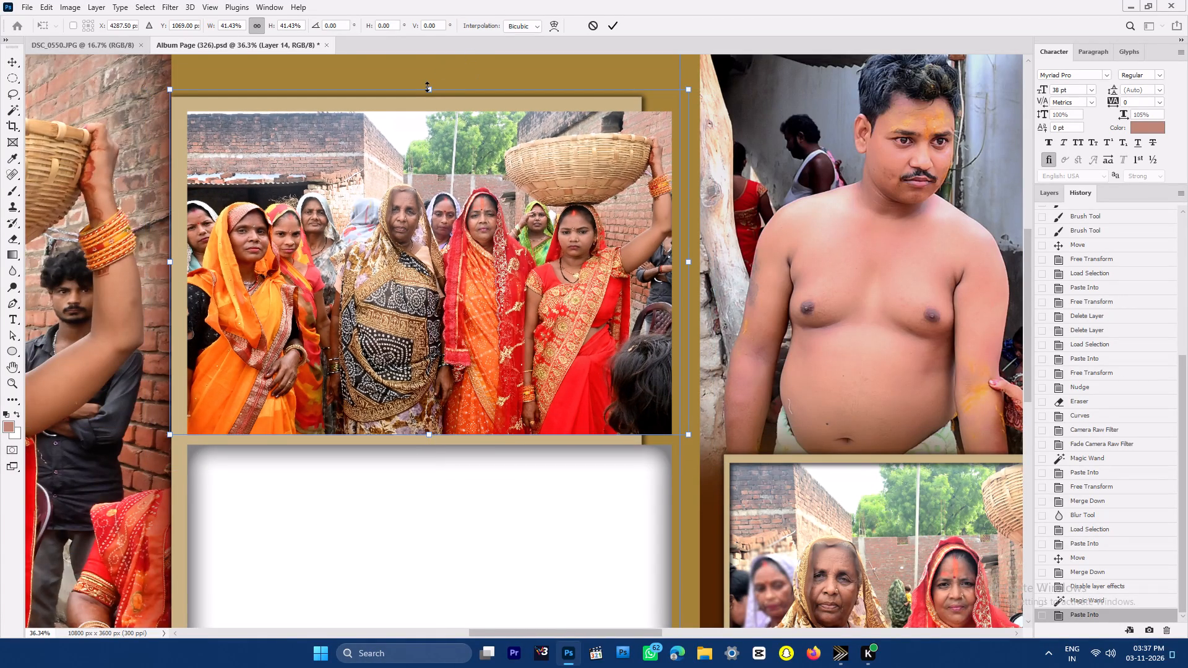
drag(427, 87, 429, 102)
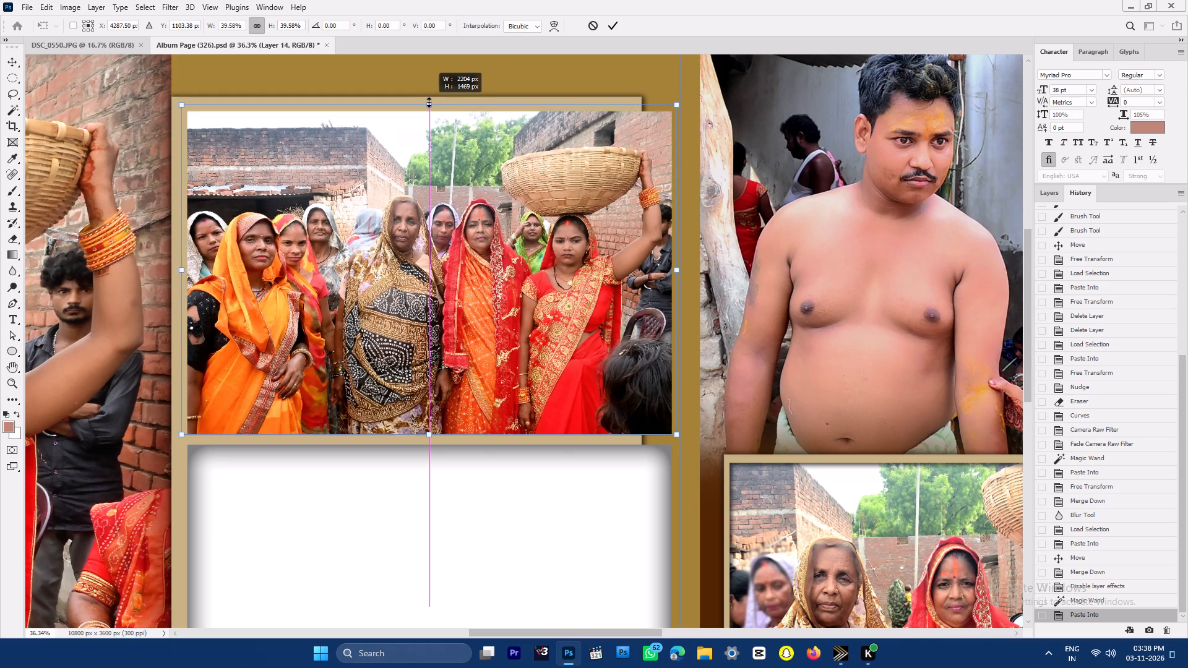
drag(429, 102, 429, 100)
click(179, 101)
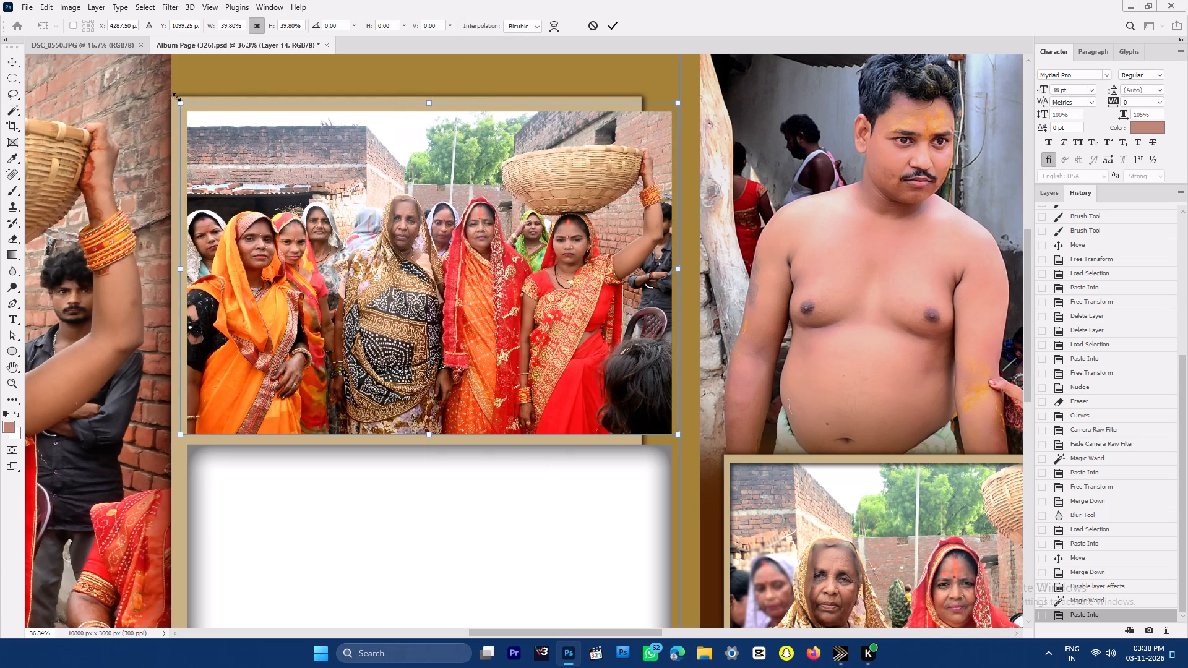
key(Return)
key(Return)
key(Return)
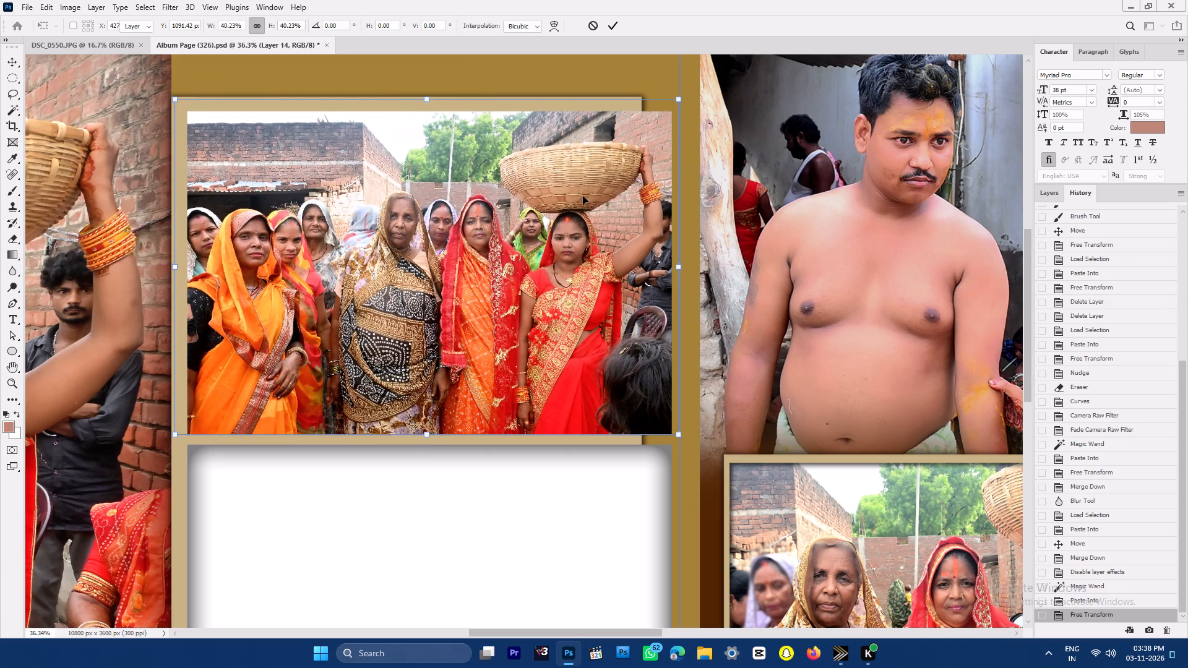
Merge the placed group photo down into the frame layer.
key(ctrl+e)
click(560, 250)
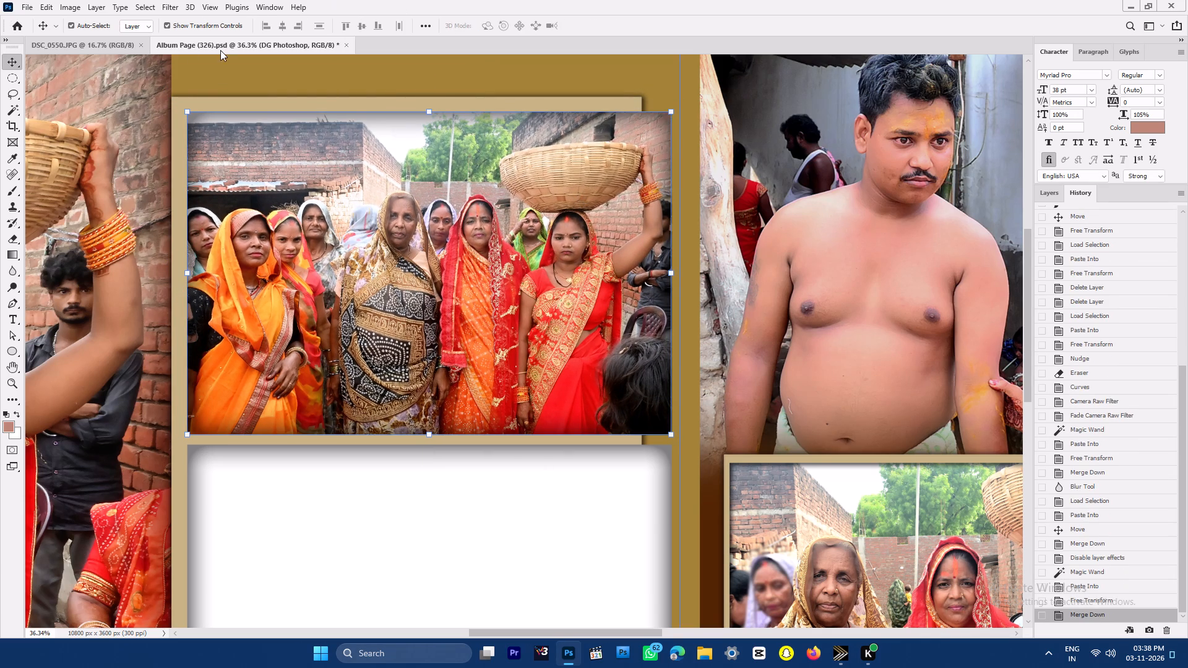
Switch to DSC_0550.JPG and apply Auto Contrast to the whole photo.
click(71, 45)
click(697, 294)
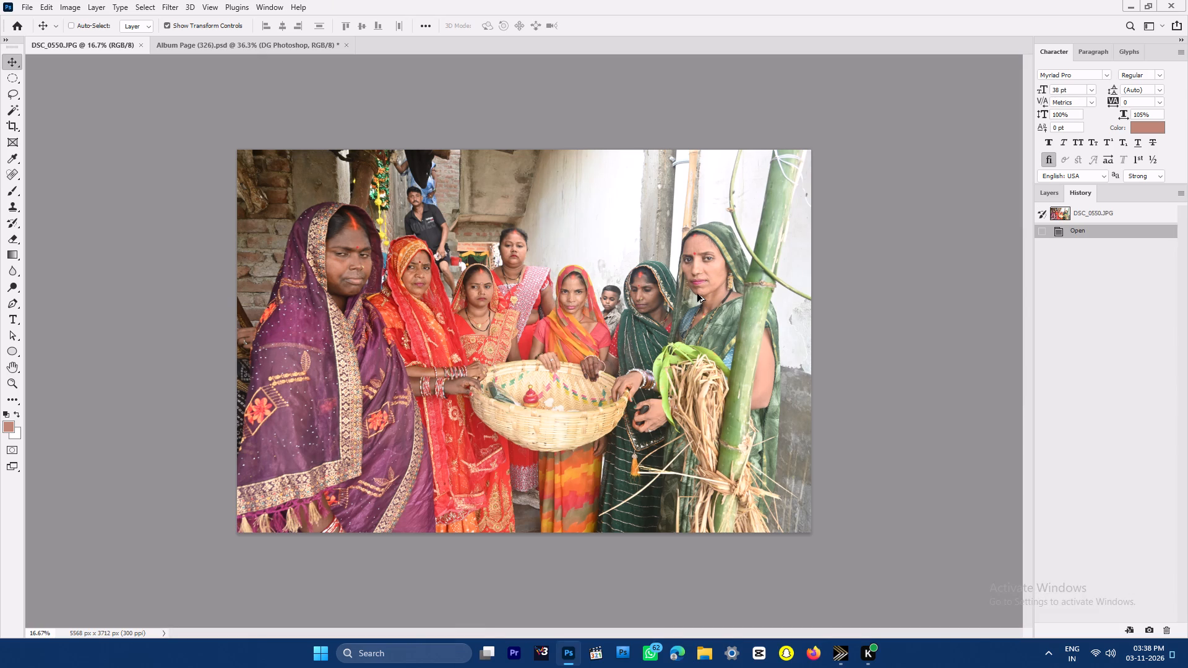
key(ctrl+alt+shift+l)
Brighten the photo slightly with Curves, using a single point at input 202 and output 210.
key(ctrl+m)
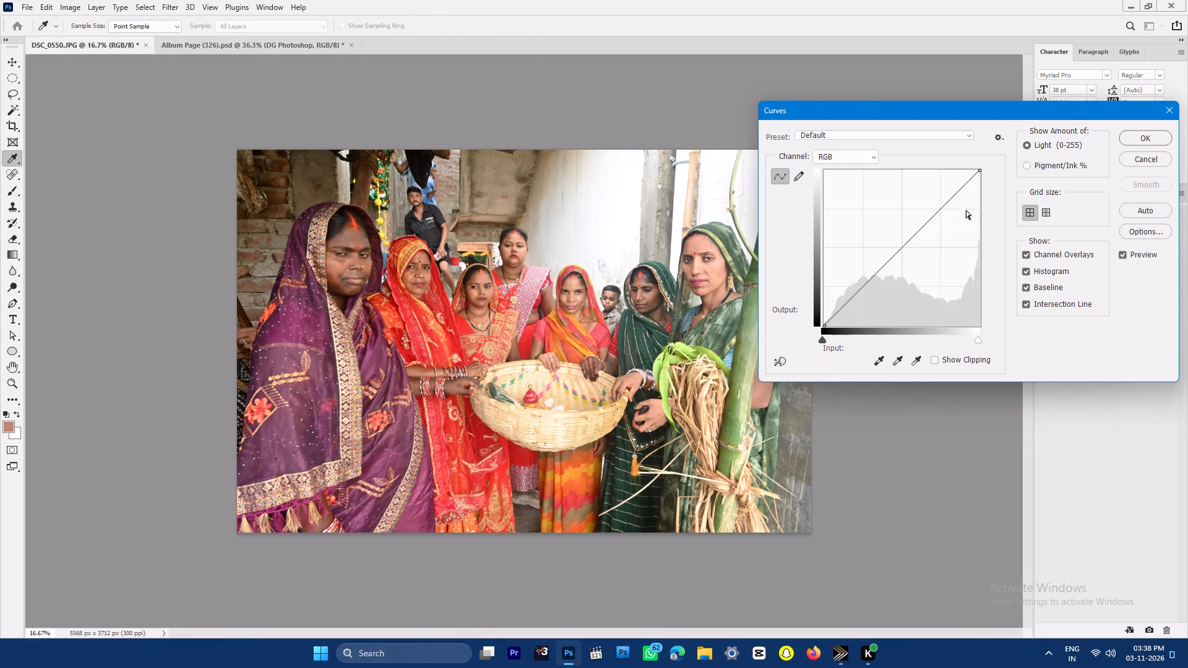
click(953, 199)
key(Up)
key(Up)
key(Up)
key(Up)
key(Delete)
key(Delete)
key(Delete)
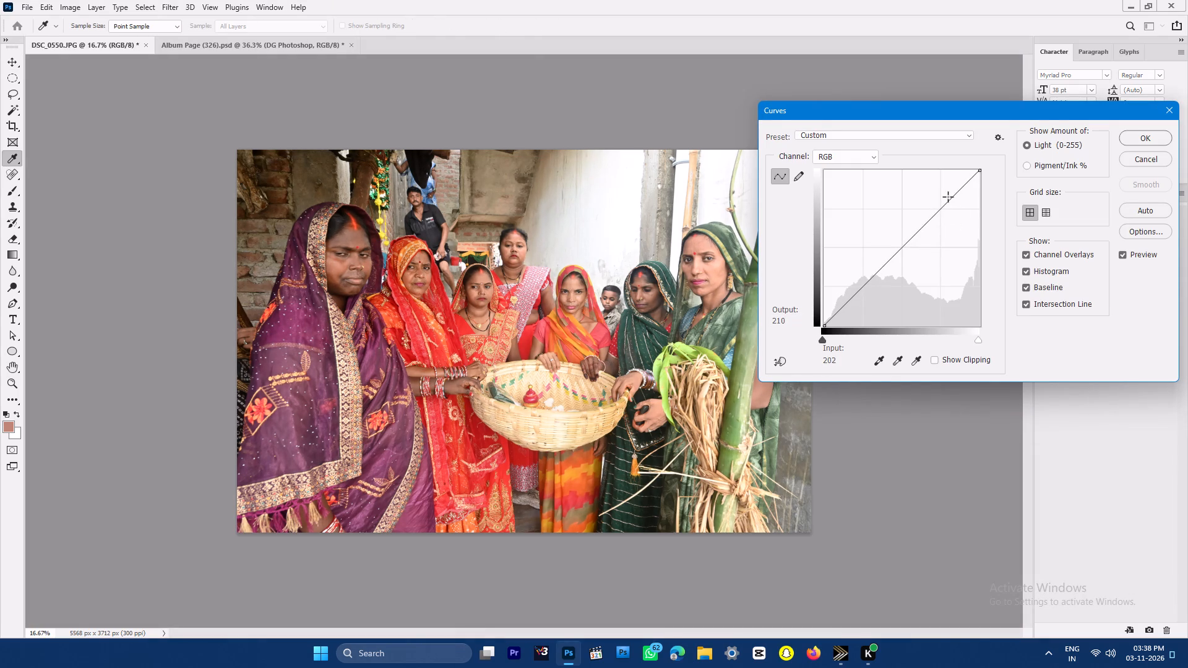
click(948, 197)
key(Return)
Deepen the photo's shadows with Levels by setting the black input level to 12.
key(ctrl+l)
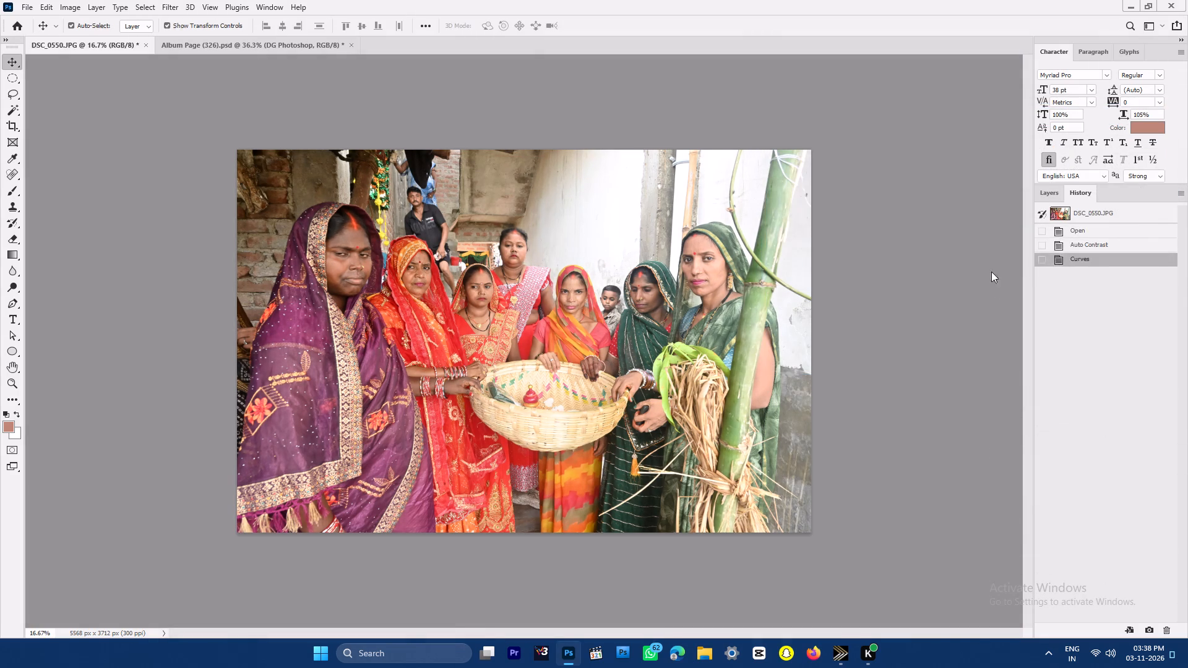
drag(896, 379, 905, 379)
key(Down)
key(Down)
key(Down)
key(Return)
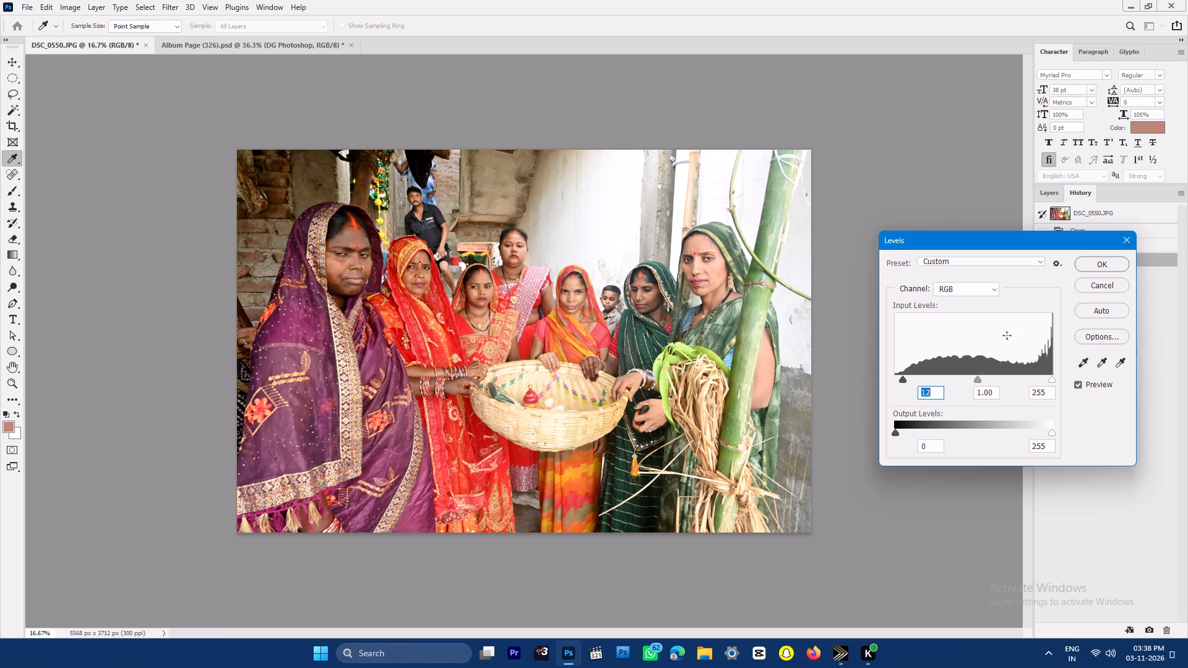
Paint sampled skin tones at 55% opacity over the cheek and forehead of the woman in the purple sari.
key(ctrl+space)
key(ctrl+space)
key(ctrl+space)
key(ctrl+space)
key(ctrl+space)
key(ctrl+space)
key(ctrl+space)
key(ctrl+space)
key(ctrl+space)
key(ctrl+space)
key(ctrl+space)
key(ctrl+space)
key(ctrl+space)
key(ctrl+space)
key(ctrl+space)
key(ctrl+space)
key(ctrl+space)
key(ctrl+space)
key(ctrl+space)
key(ctrl+space)
ctrl+drag(341, 229, 374, 317)
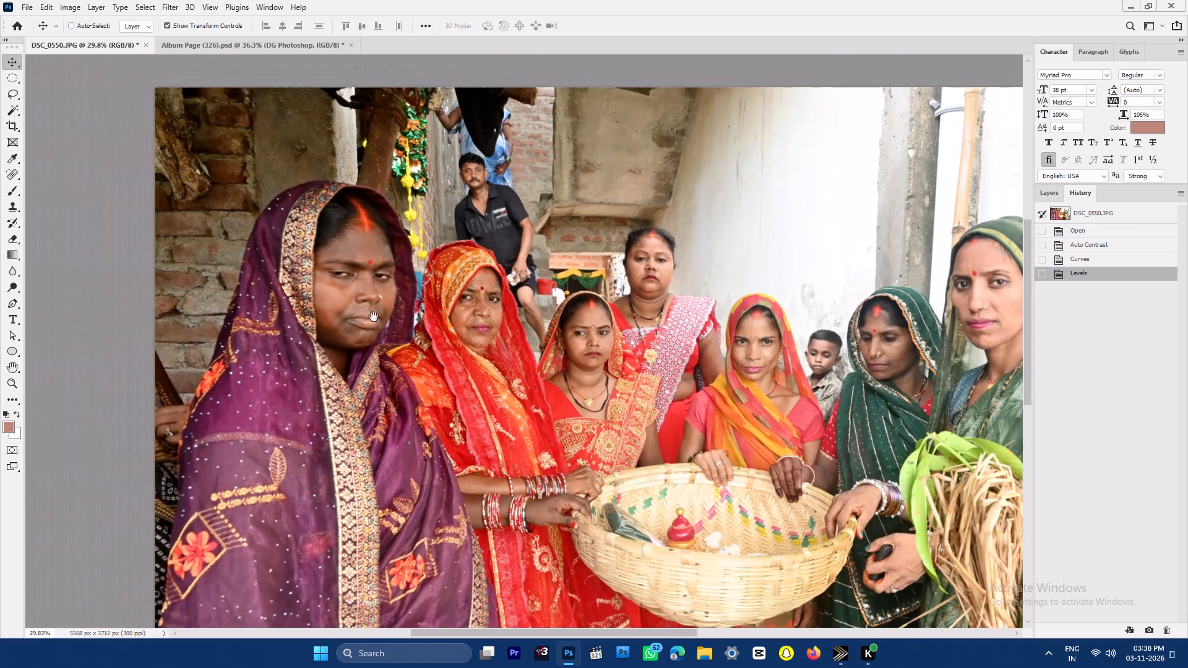
key(b)
key(space)
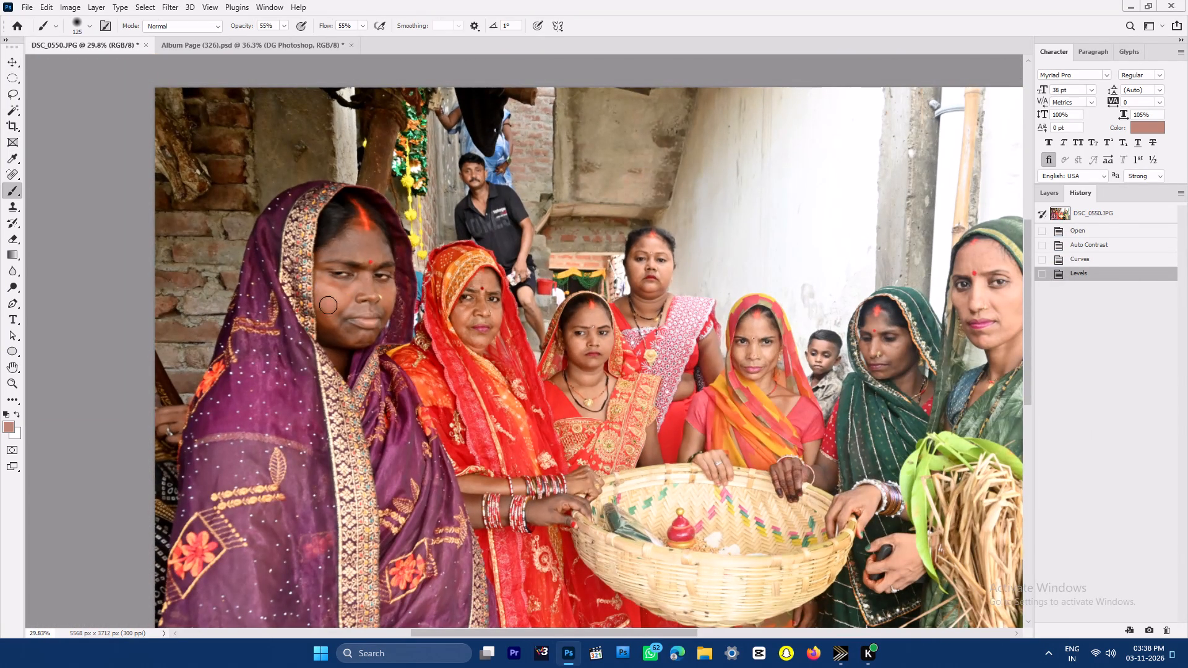
alt+click(329, 307)
drag(329, 315, 356, 337)
alt+click(347, 251)
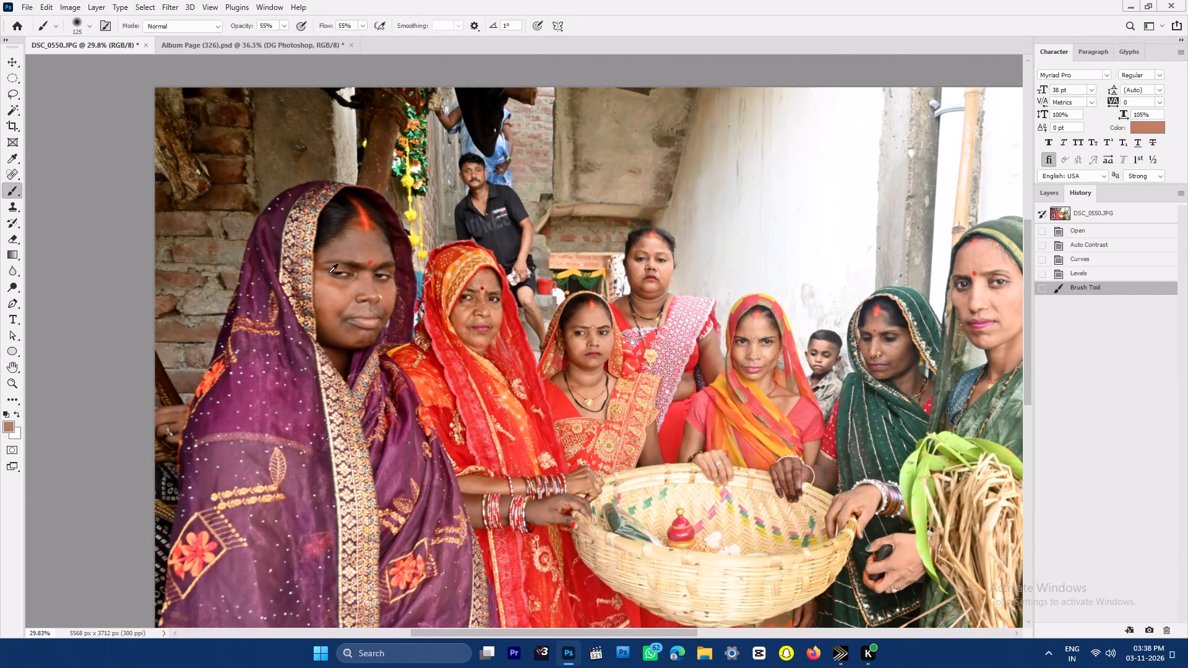
alt+click(327, 287)
drag(379, 241, 384, 251)
Darken the woman in the yellow-orange veil behind the basket with Curves inside an elliptical selection feathered by 66 px, then deselect.
key(space)
drag(630, 329, 515, 333)
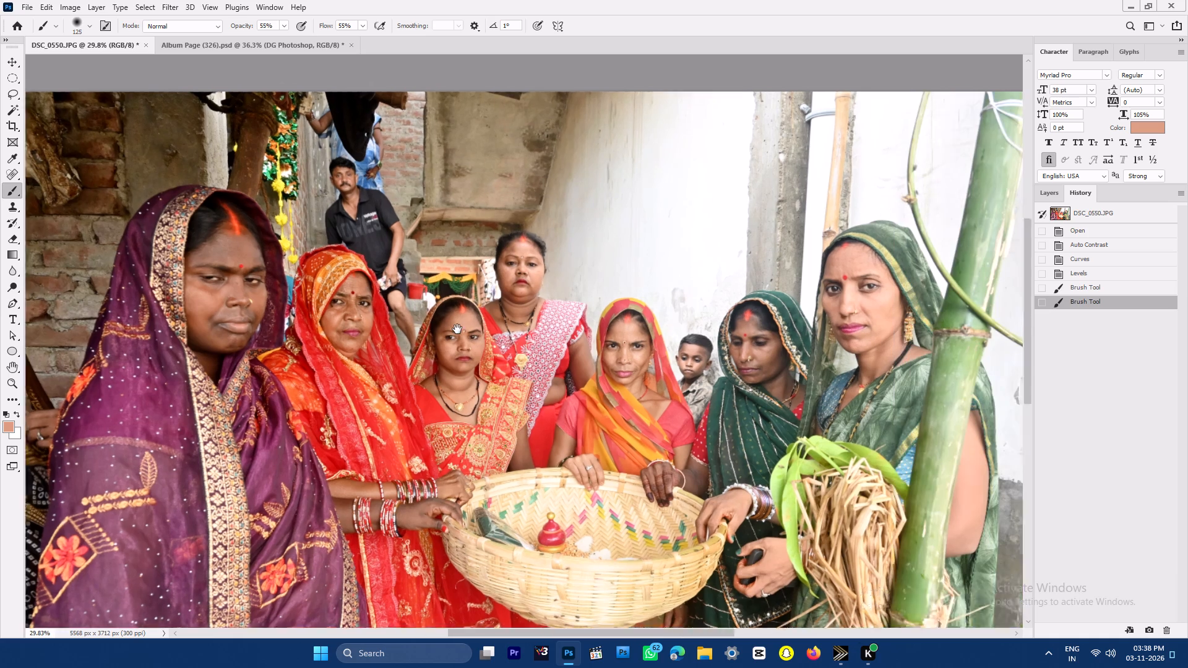
click(457, 329)
key(m)
key(m)
drag(423, 292, 538, 439)
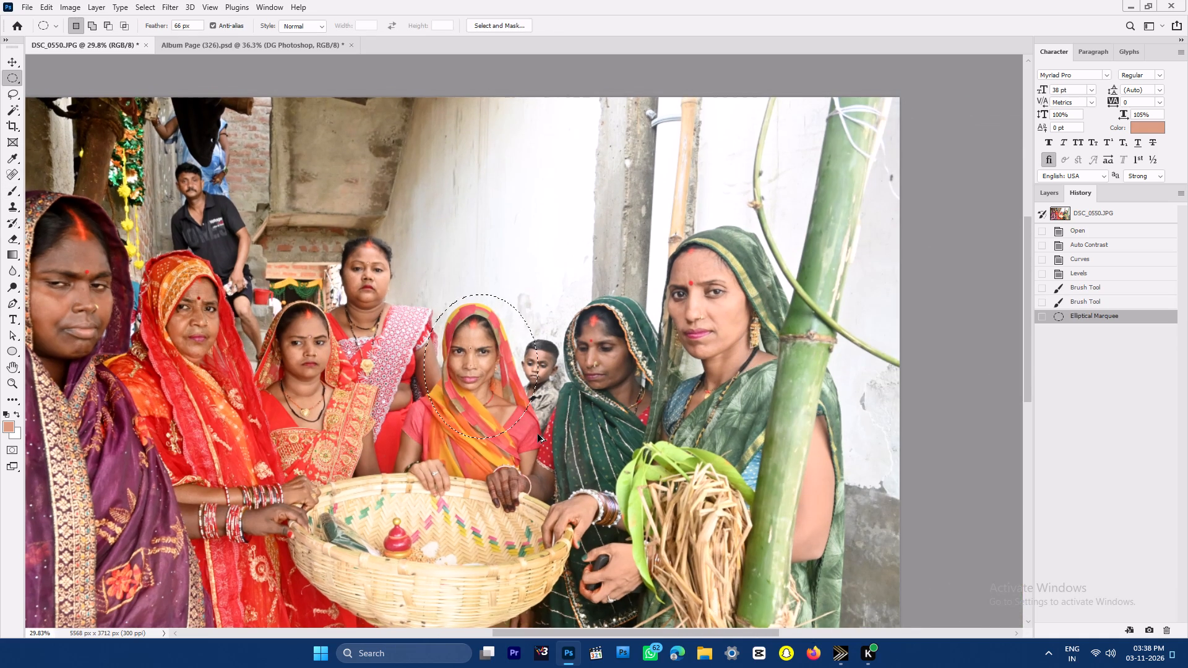
key(ctrl+alt+m)
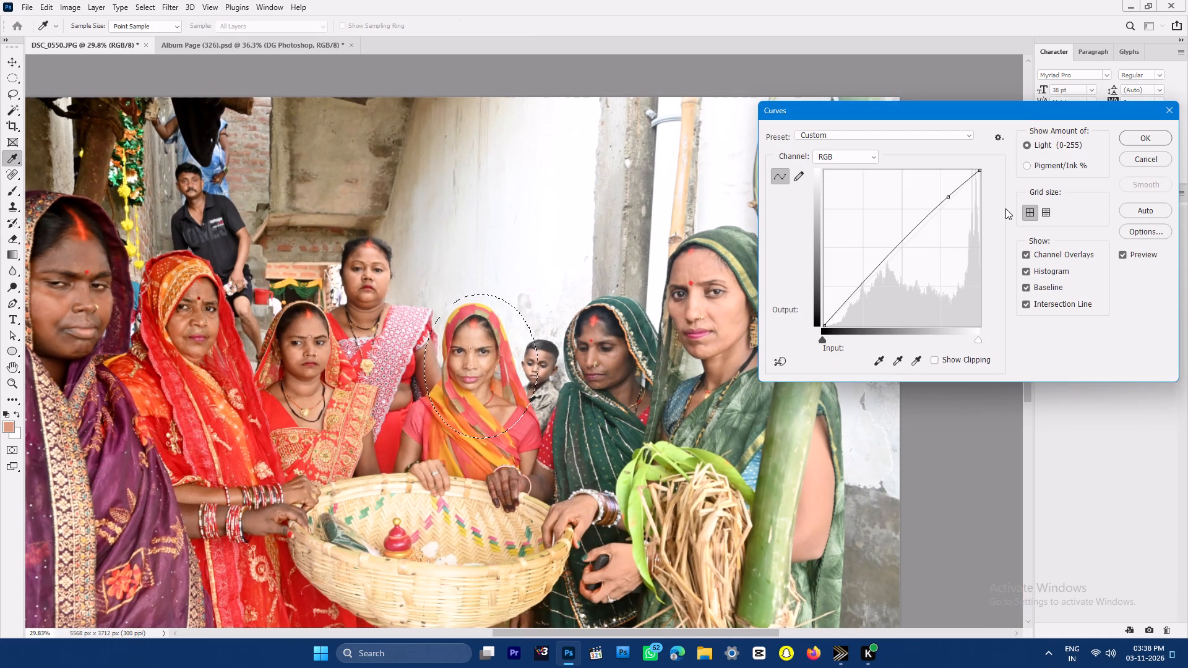
key(Delete)
double_click(864, 138)
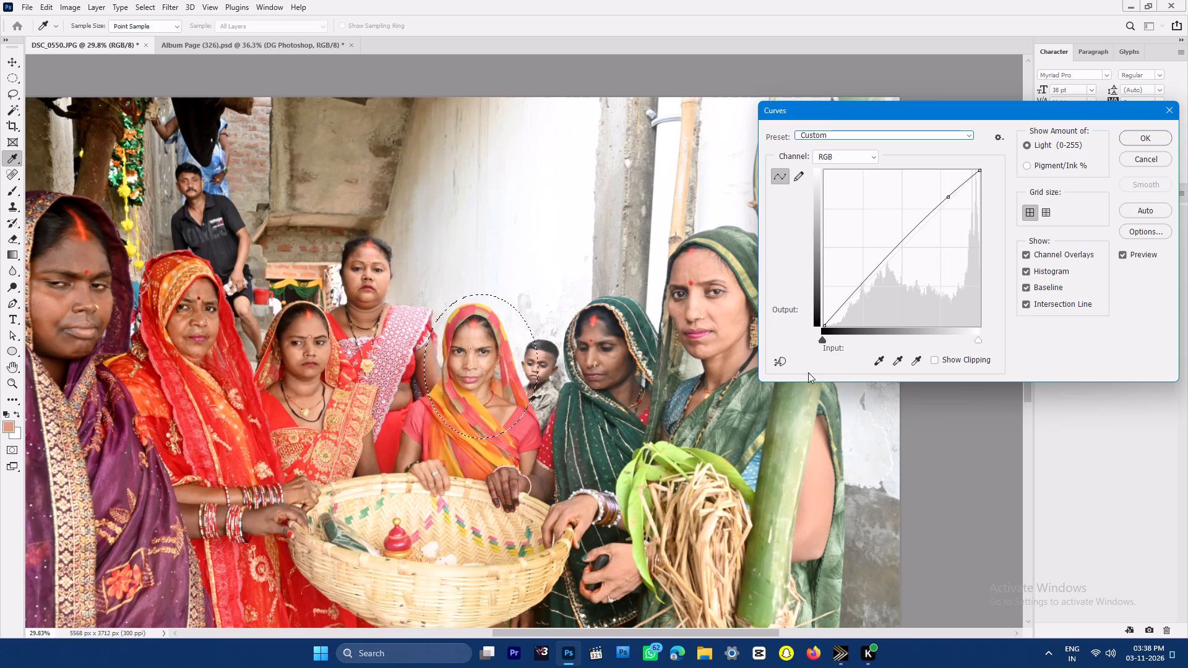
click(781, 364)
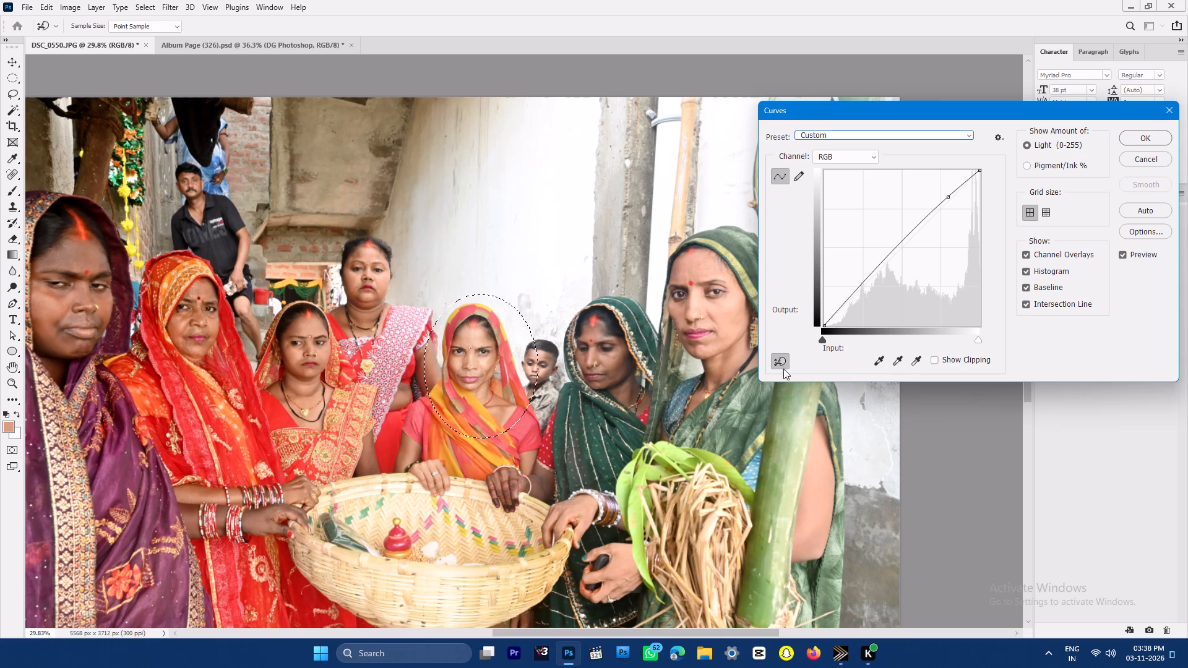
click(780, 362)
click(1030, 141)
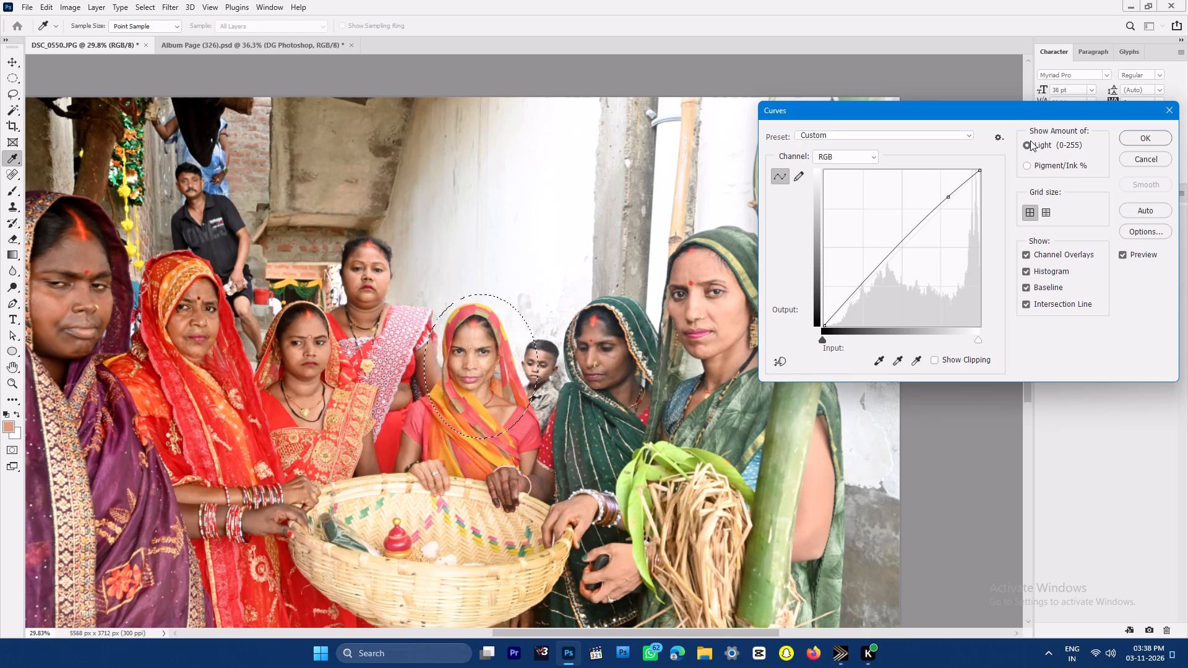
click(1147, 210)
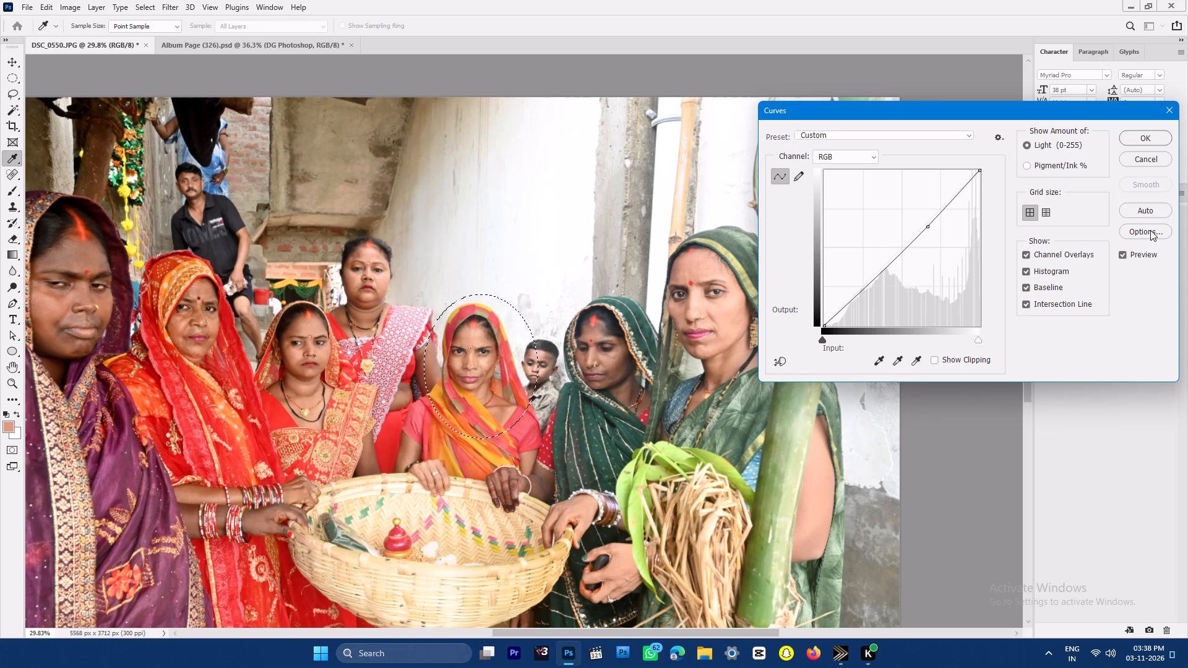
click(928, 225)
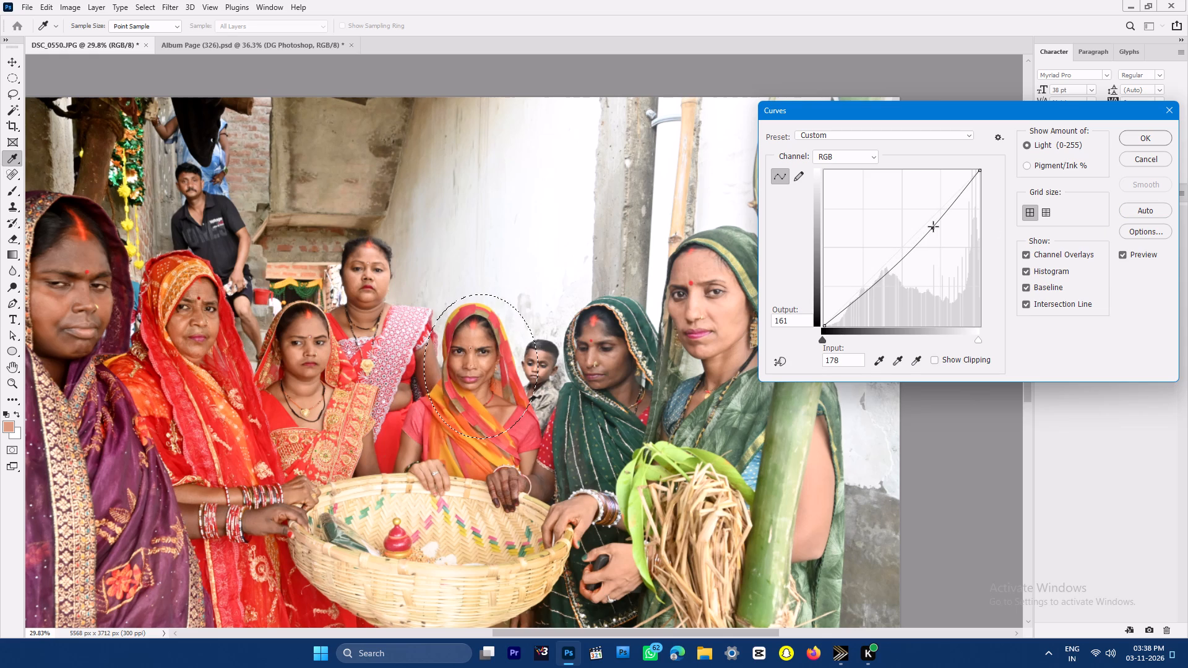
key(Right)
key(Right)
key(Right)
key(Return)
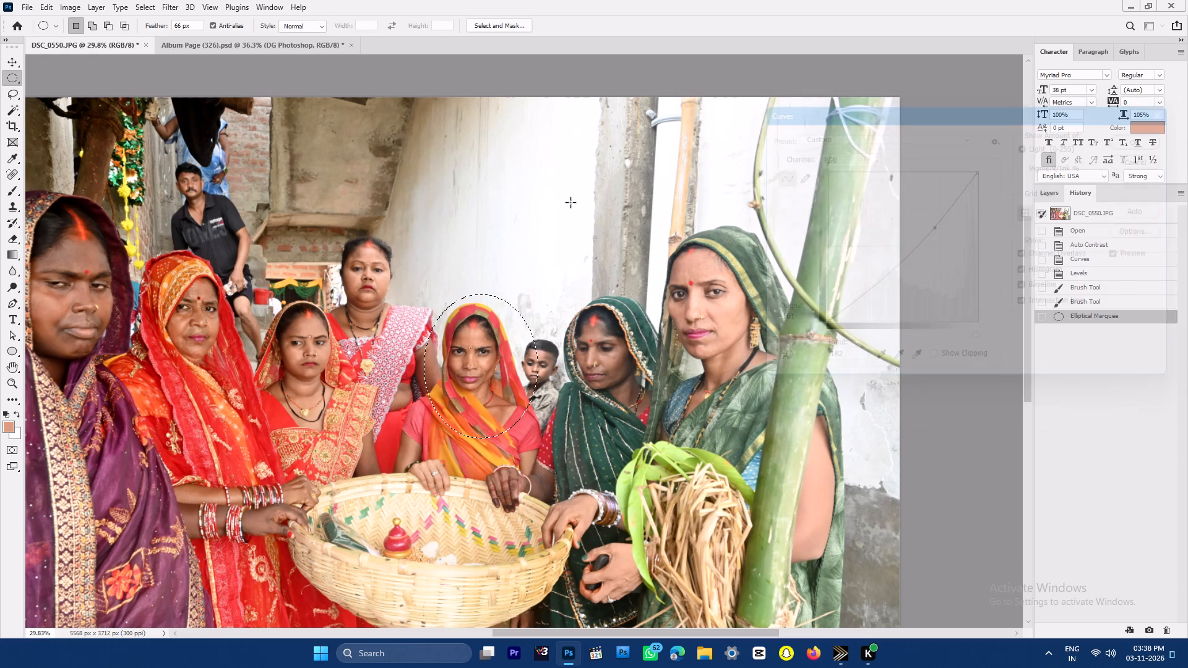
click(570, 202)
Darken the face of the green-sari woman beside the bamboo with Curves lowered at input 182, inside a 66 px feathered ellipse, then deselect.
key(ctrl+space)
ctrl+drag(588, 267, 580, 254)
drag(616, 208, 768, 396)
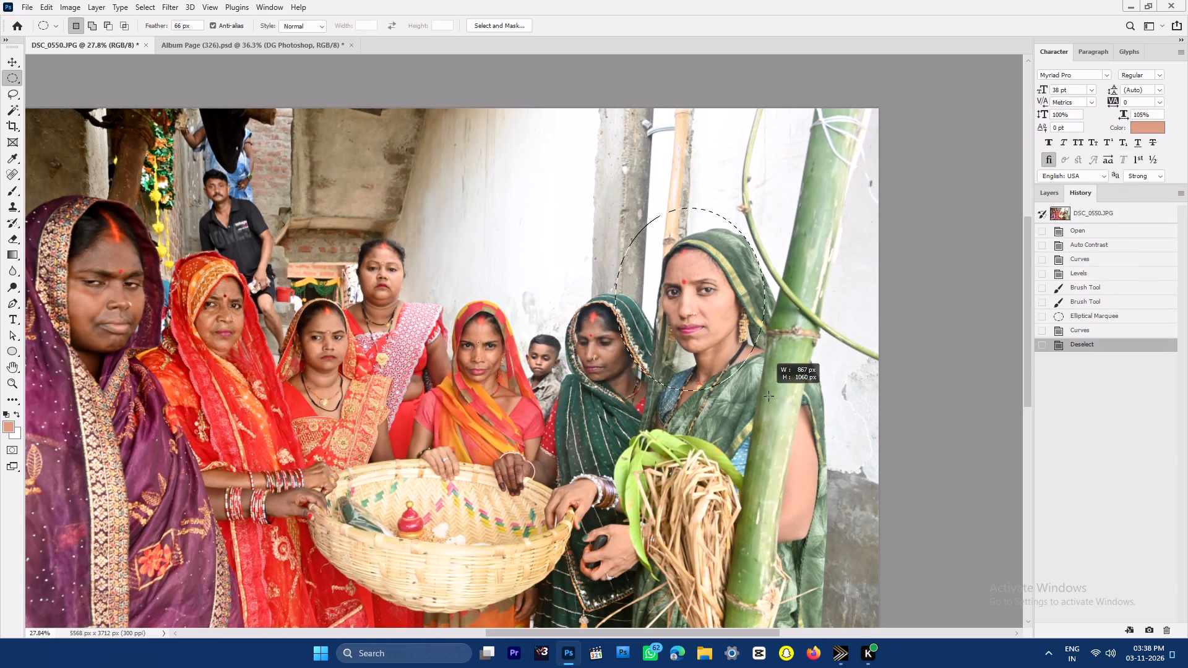
drag(768, 396, 779, 412)
drag(707, 328, 727, 327)
key(ctrl+alt+m)
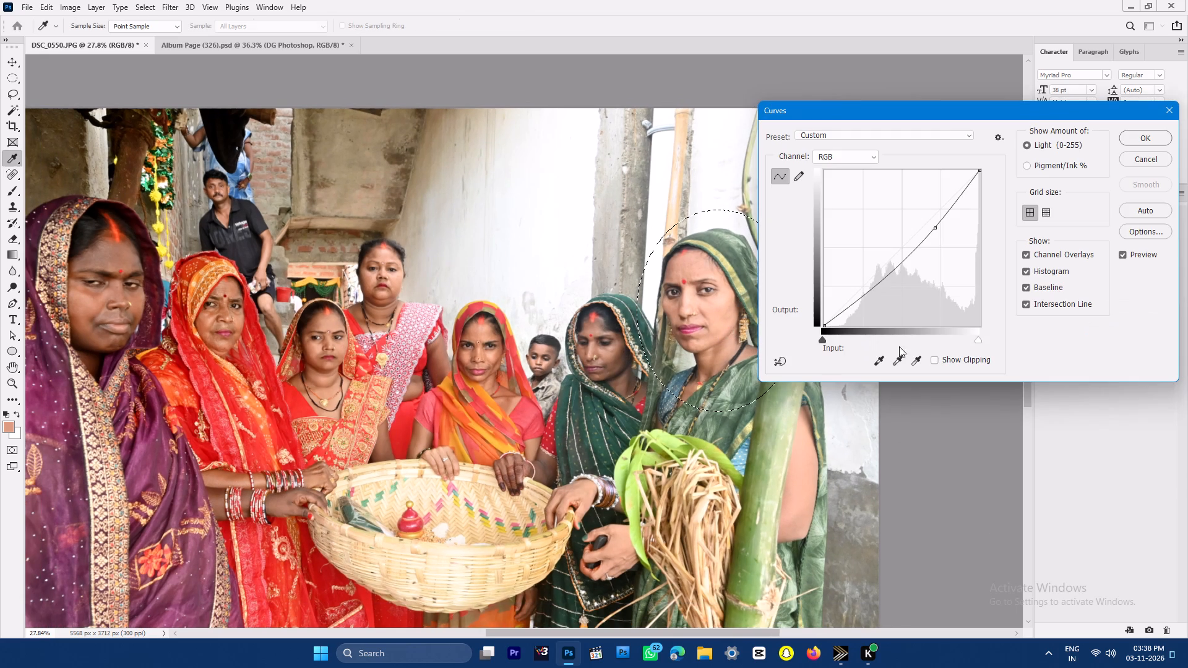
click(936, 228)
key(Up)
key(Up)
key(Up)
key(Up)
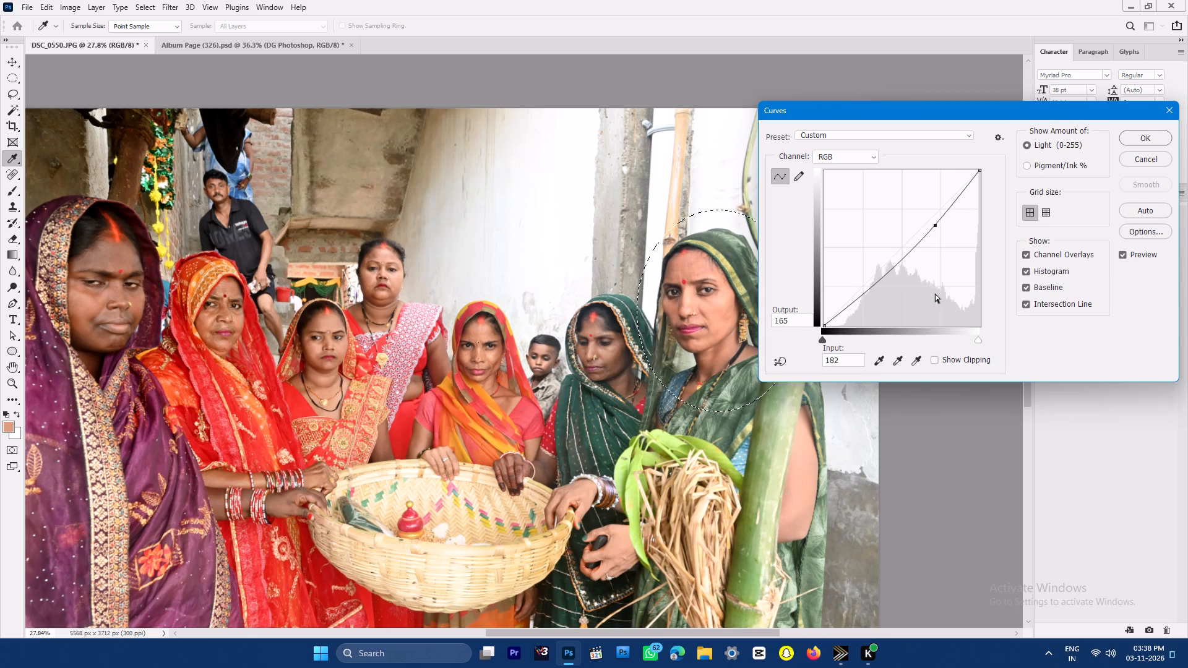
key(Up)
key(Return)
key(ctrl+d)
Darken the woman in the gold-bordered red sari with Curves lowered at input 182, inside a 66 px feathered ellipse, then deselect.
key(ctrl+space)
ctrl+drag(624, 271, 610, 242)
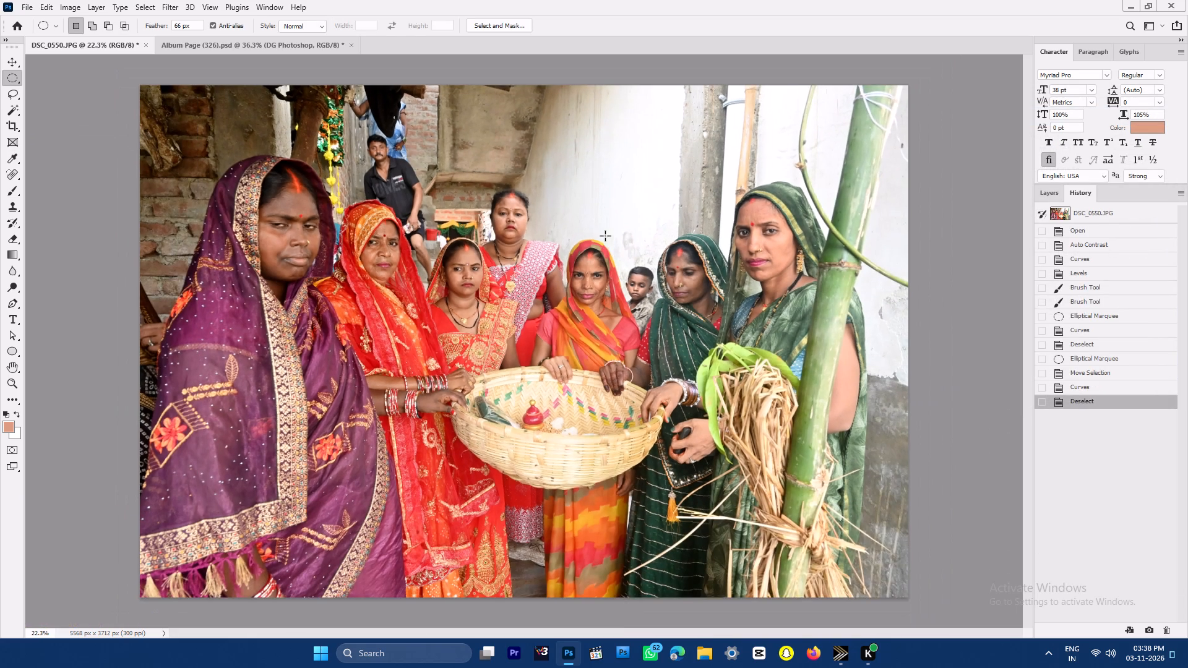
key(ctrl+space)
ctrl+drag(428, 218, 462, 267)
drag(428, 249, 583, 435)
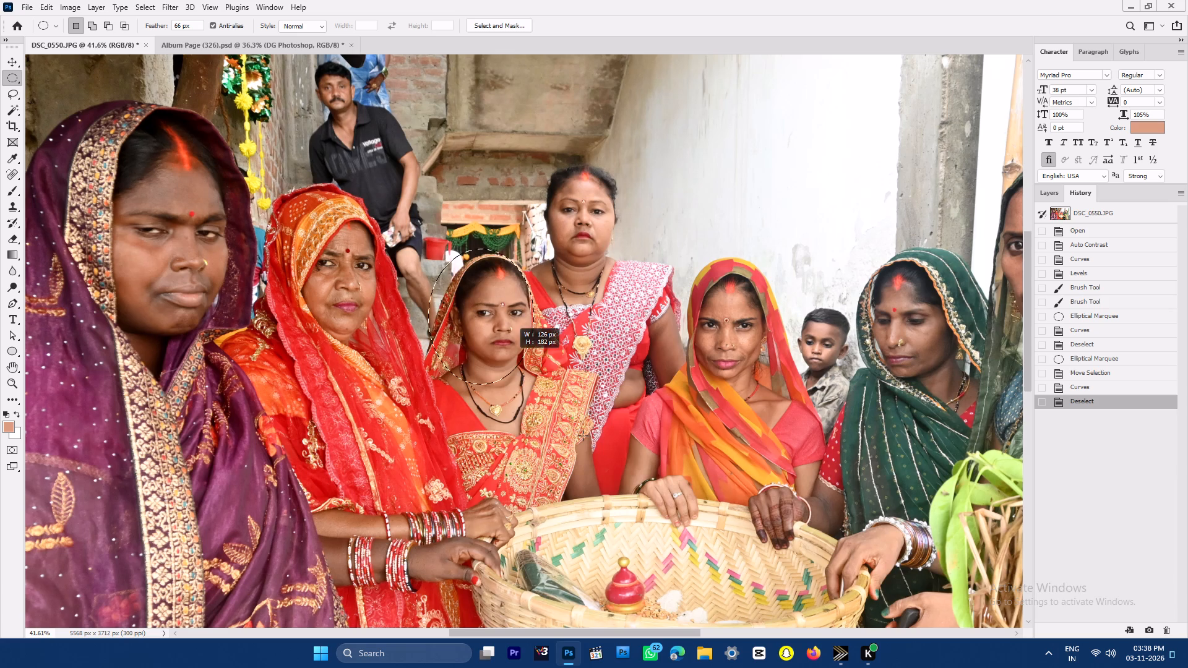
drag(583, 435, 629, 502)
key(ctrl+alt+m)
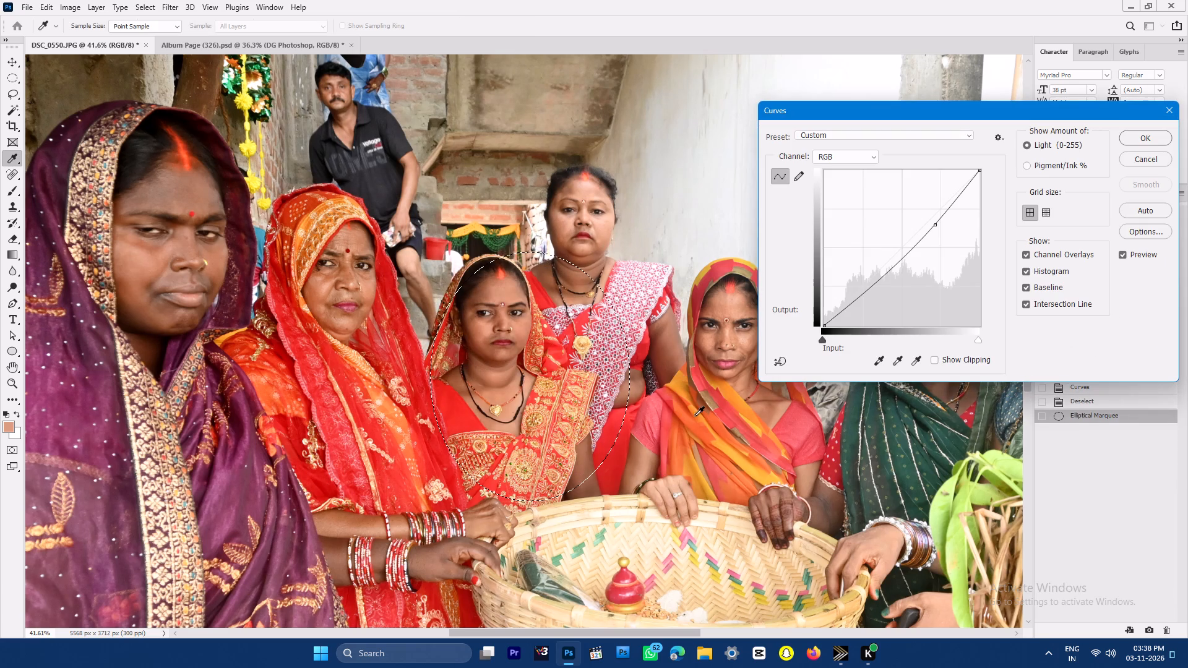
click(936, 223)
key(Up)
key(Up)
key(Up)
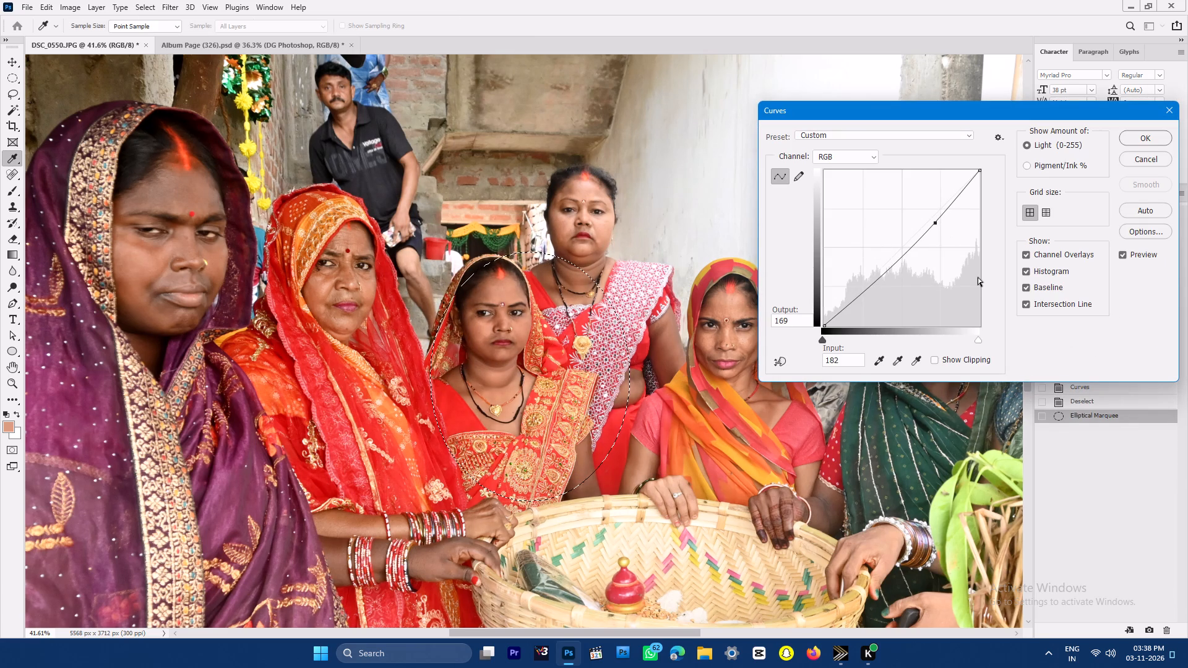
key(Up)
key(Up)
key(Return)
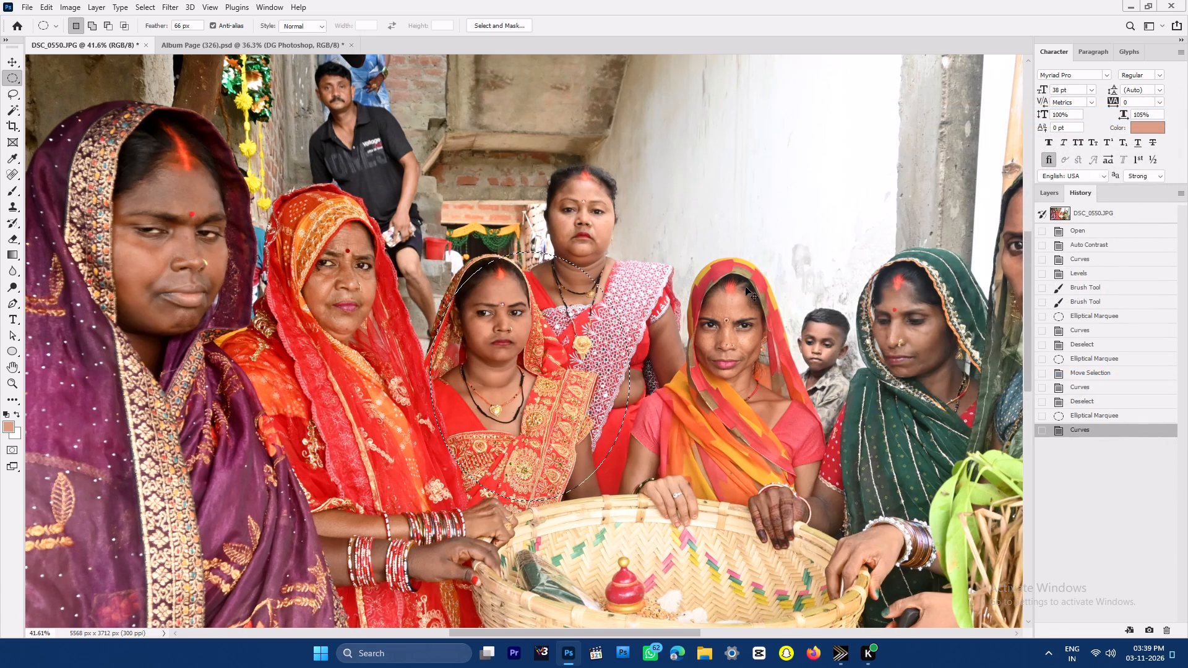
key(ctrl+d)
Paint a sampled skin tone at 55% brush opacity over the cheek of the woman in the gold-bordered red sari.
key(b)
alt+click(475, 321)
drag(476, 333, 479, 341)
key(ctrl+space)
key(ctrl+space)
ctrl+drag(572, 336, 542, 297)
key(ctrl+0)
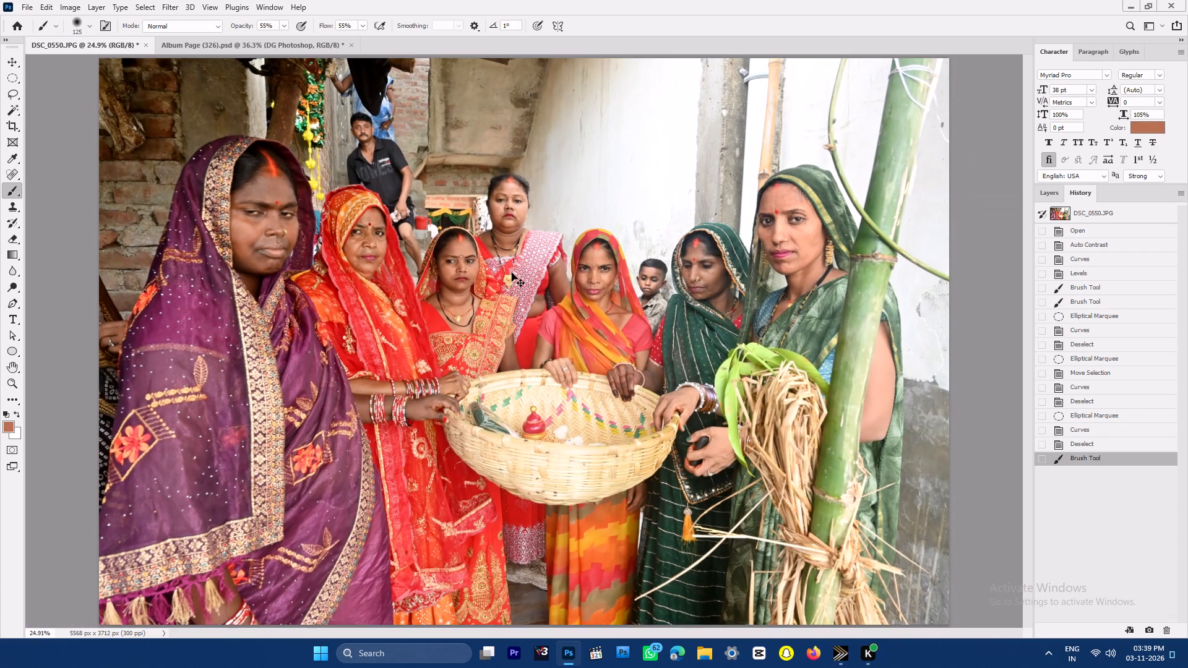
Smooth the skin across the photo with the SkinFiner filter and fade its effect.
key(F7)
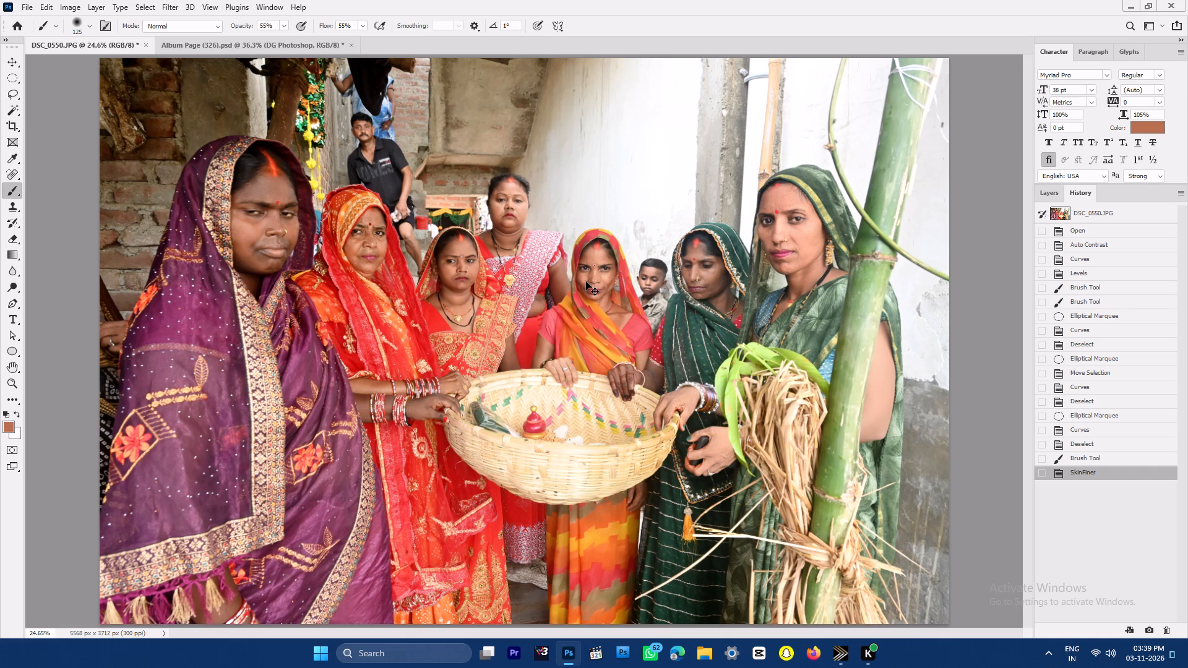
key(ctrl+shift+f)
click(842, 422)
key(Return)
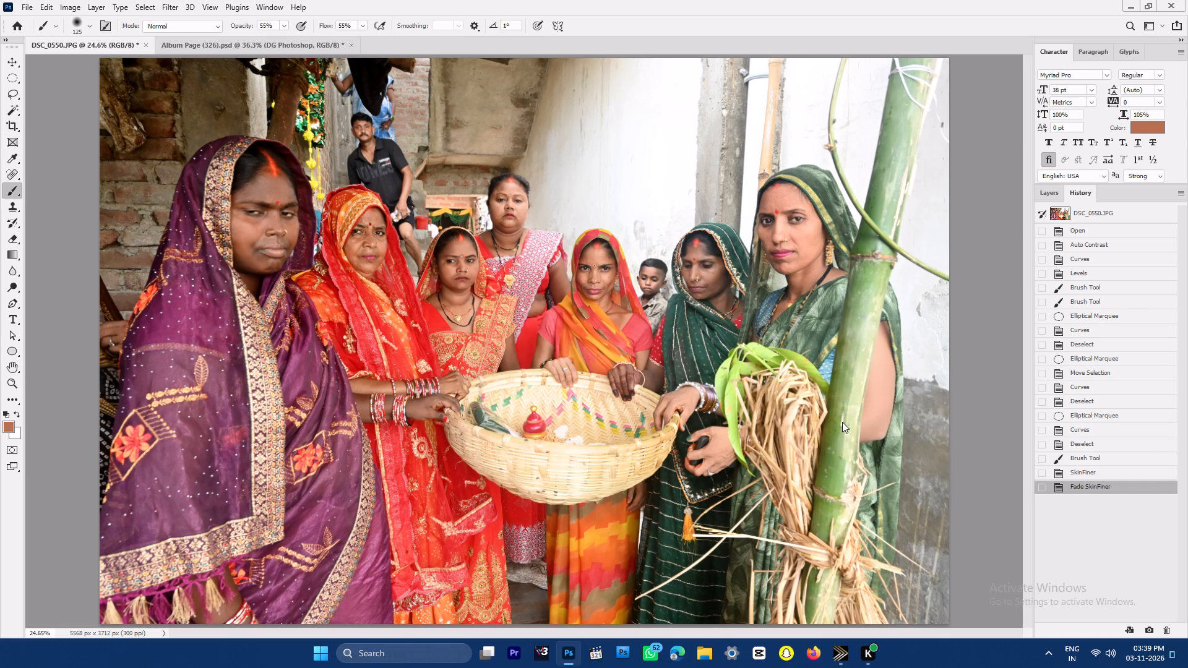
Deepen the photo with Selective Color by raising the black amount in Whites and setting it to +9% in Blacks.
key(alt+i)
text(as)
click(1001, 333)
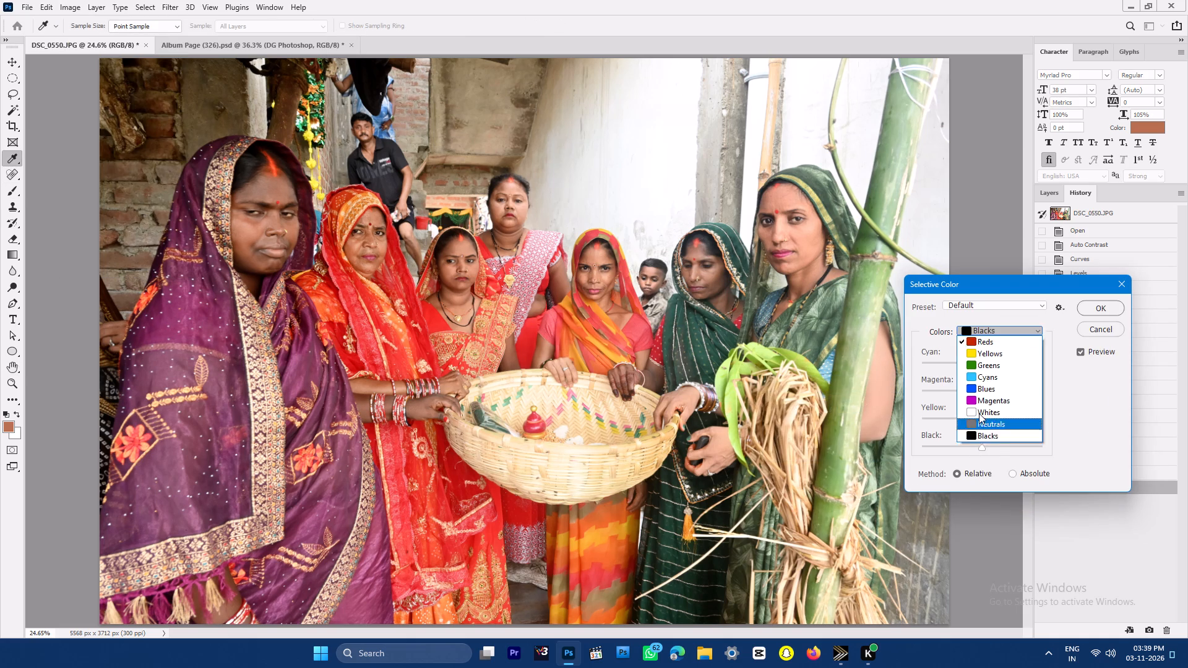
click(979, 413)
drag(999, 445, 1012, 447)
key(Down)
double_click(1004, 337)
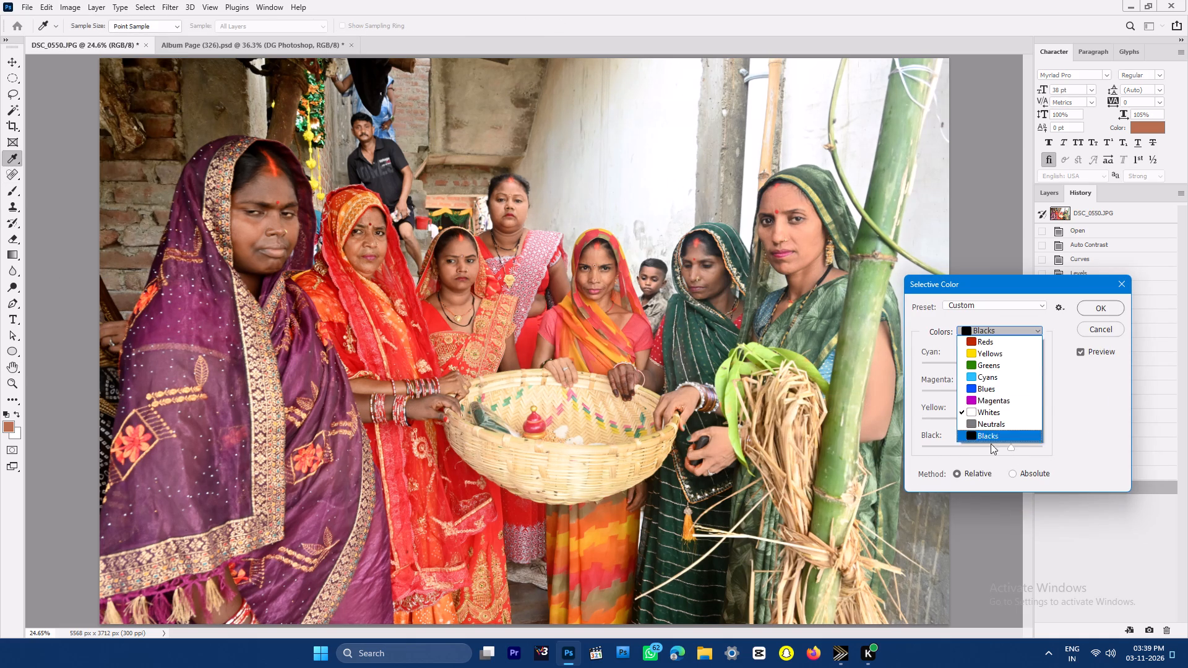
click(991, 426)
key(Down)
click(986, 447)
key(Up)
key(Up)
key(Up)
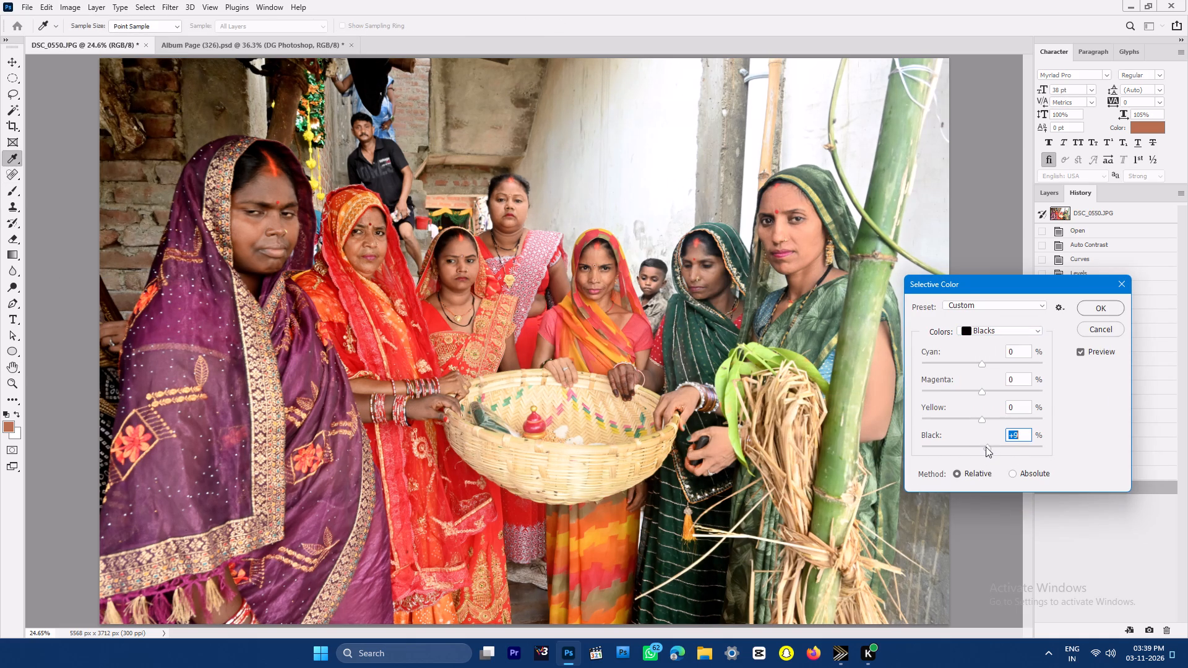
key(Return)
Paint a sampled skin tone at 55% opacity over the forehead of the woman in the gold-bordered red sari.
key(ctrl+space)
key(ctrl+space)
key(ctrl+space)
ctrl+drag(415, 238, 470, 360)
key(b)
key(b)
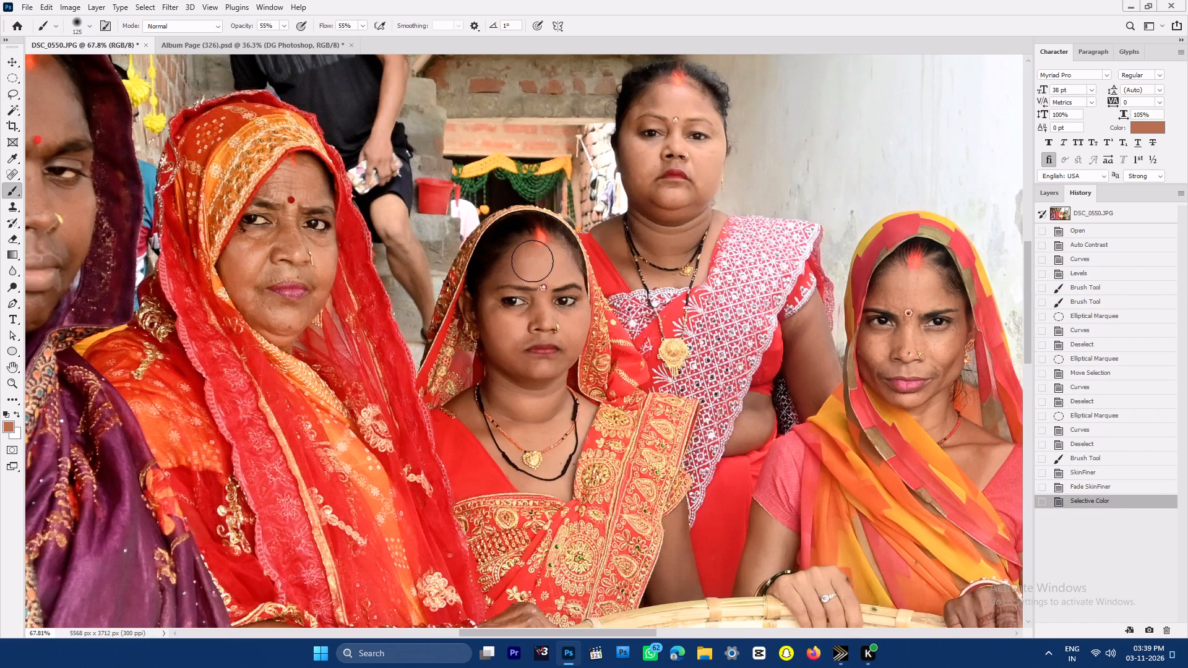
alt+click(532, 261)
drag(527, 263, 514, 271)
key(space)
ctrl+drag(599, 327, 570, 293)
Lift the shadows on the same woman's face with Shadows/Highlights inside a 66 px feathered ellipse, then deselect.
key(v)
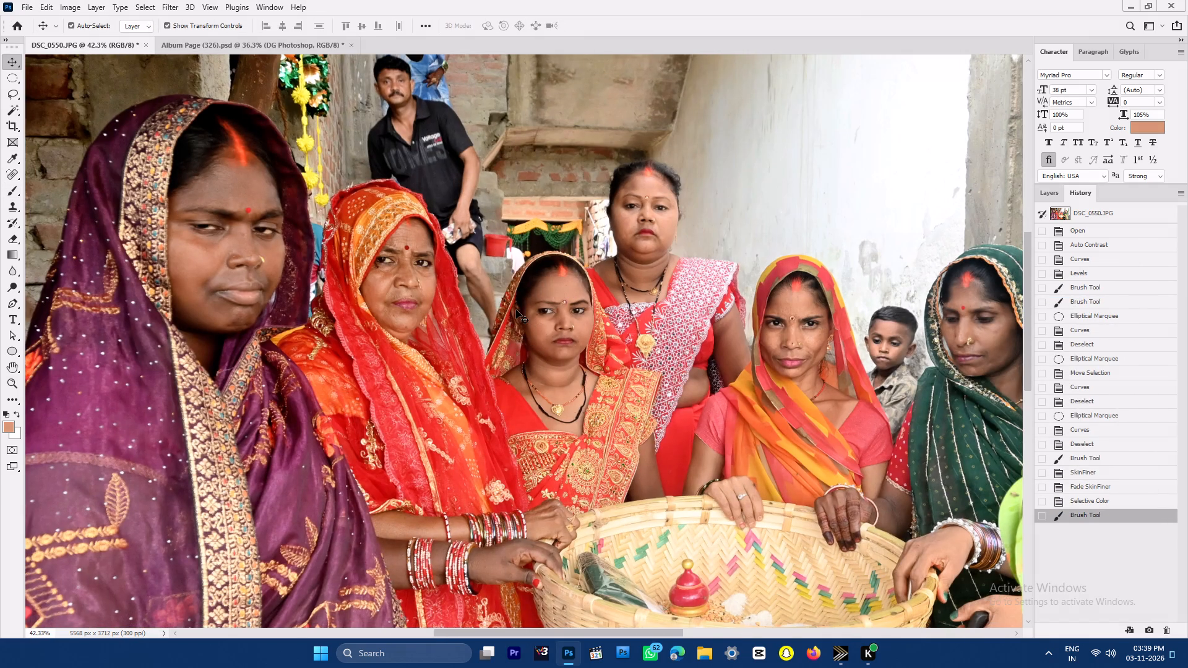
key(v)
click(516, 310)
key(m)
key(m)
drag(502, 263, 565, 375)
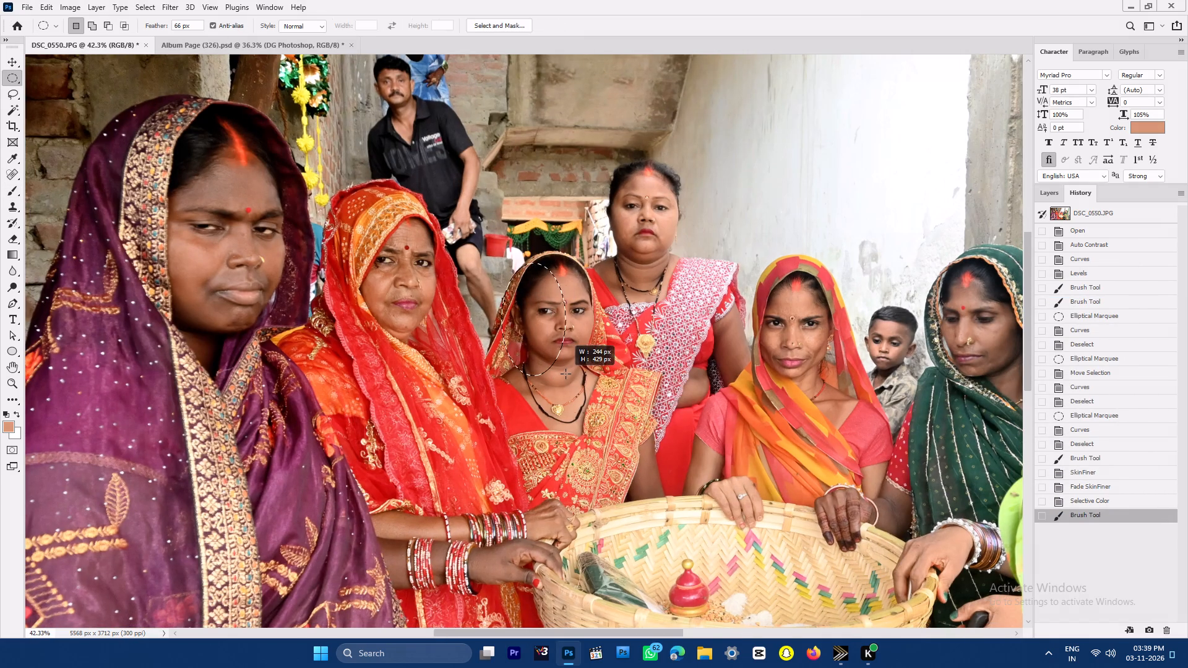
key(alt+i)
text(aw)
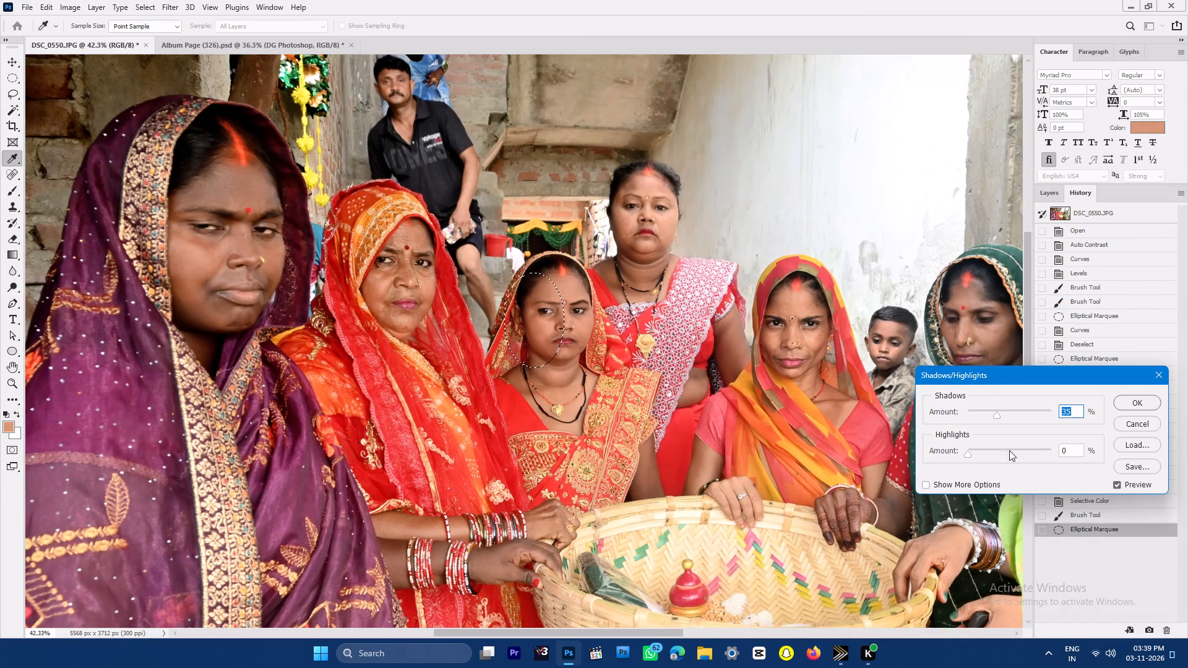
click(995, 416)
key(Return)
key(ctrl+d)
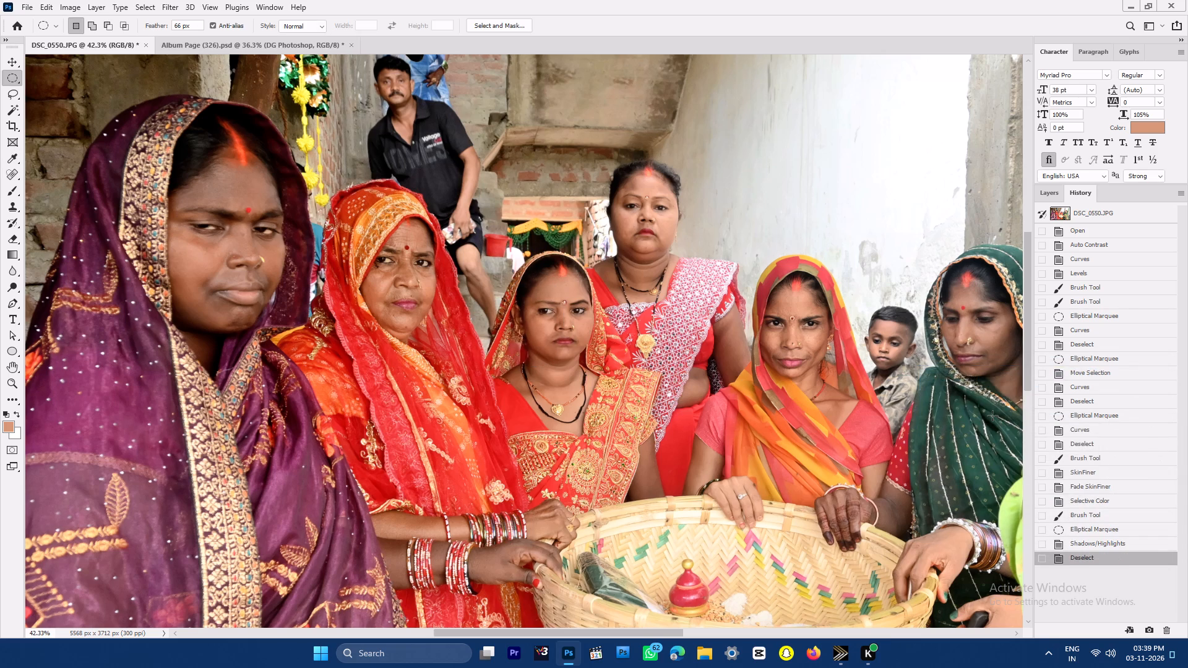
Sharpen the whole photo with Smart Sharpen and fade its effect.
key(F5)
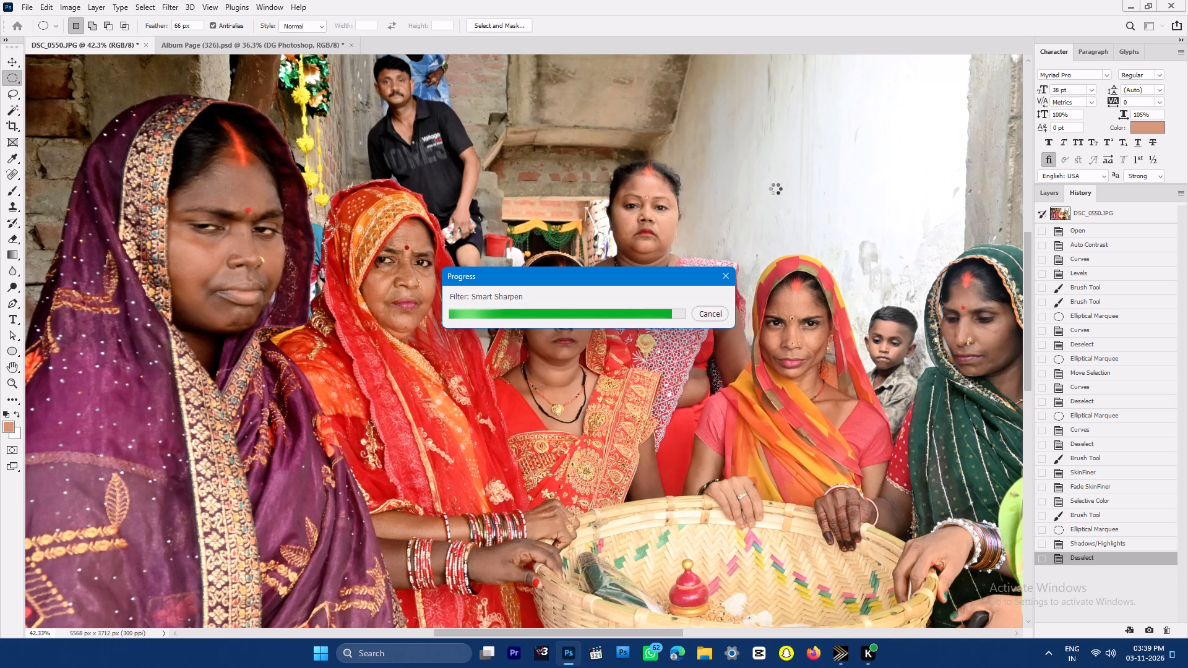
key(ctrl+shift+f)
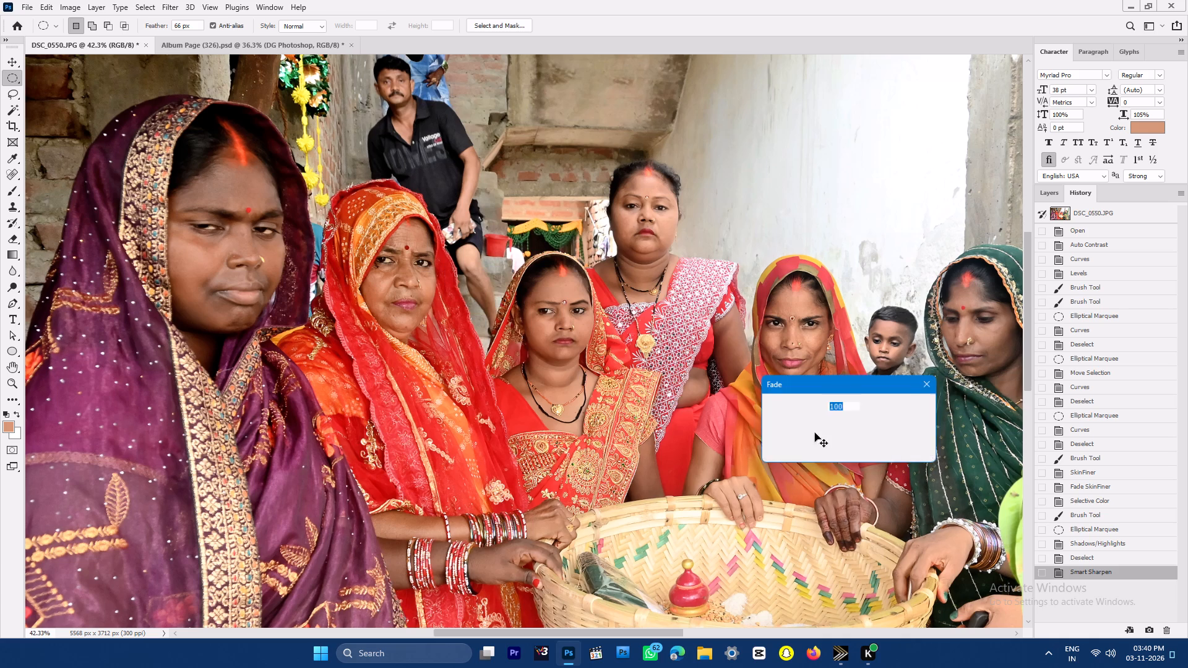
drag(856, 422, 850, 422)
click(850, 422)
key(Return)
key(ctrl+0)
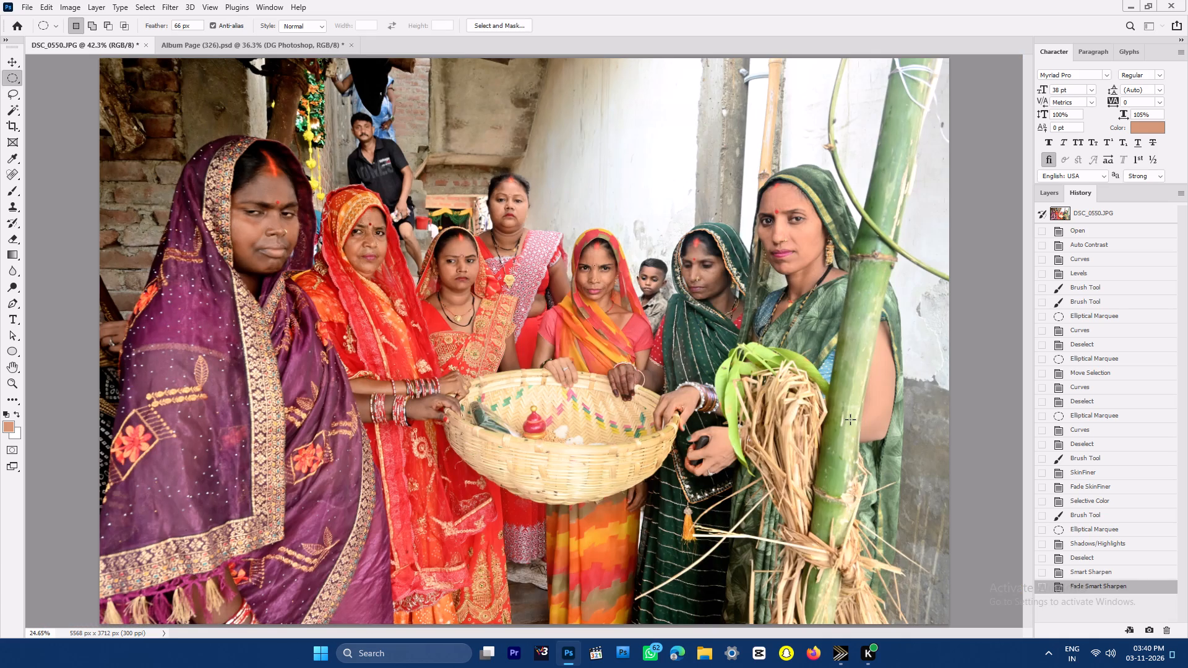
Cut the entire retouched photo and close DSC_0550.JPG without saving.
key(ctrl+a)
key(ctrl+x)
key(ctrl+w)
key(Right)
key(Return)
Select the empty white frame below the basket group photo with the Magic Wand and paste the cut photo into it.
key(ctrl+0)
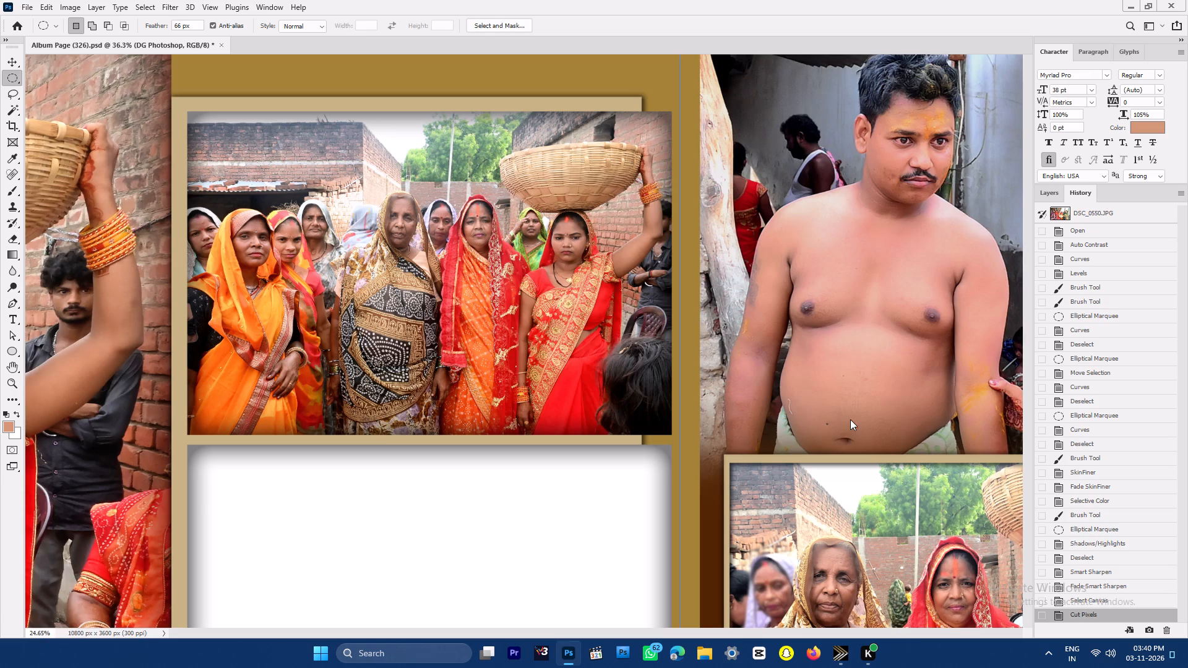
key(v)
click(417, 384)
key(w)
click(417, 384)
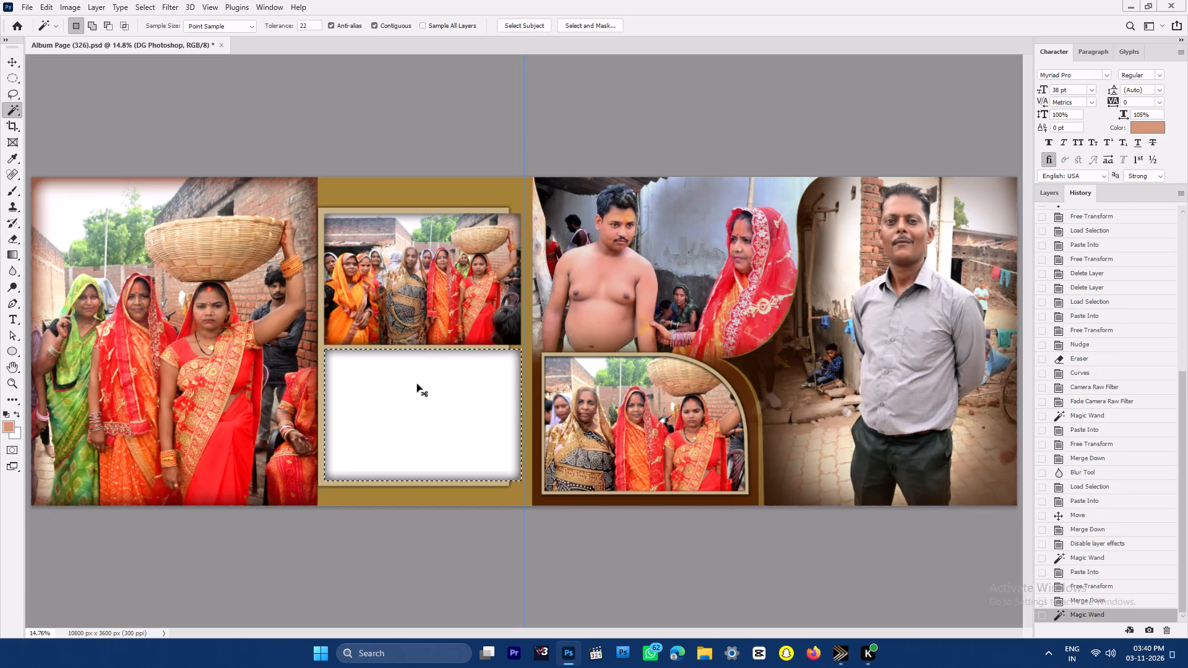
key(ctrl+alt+shift+v)
Scale the pasted photo to about 40.92% so it fills the frame, then merge it down into the frame layer.
key(v)
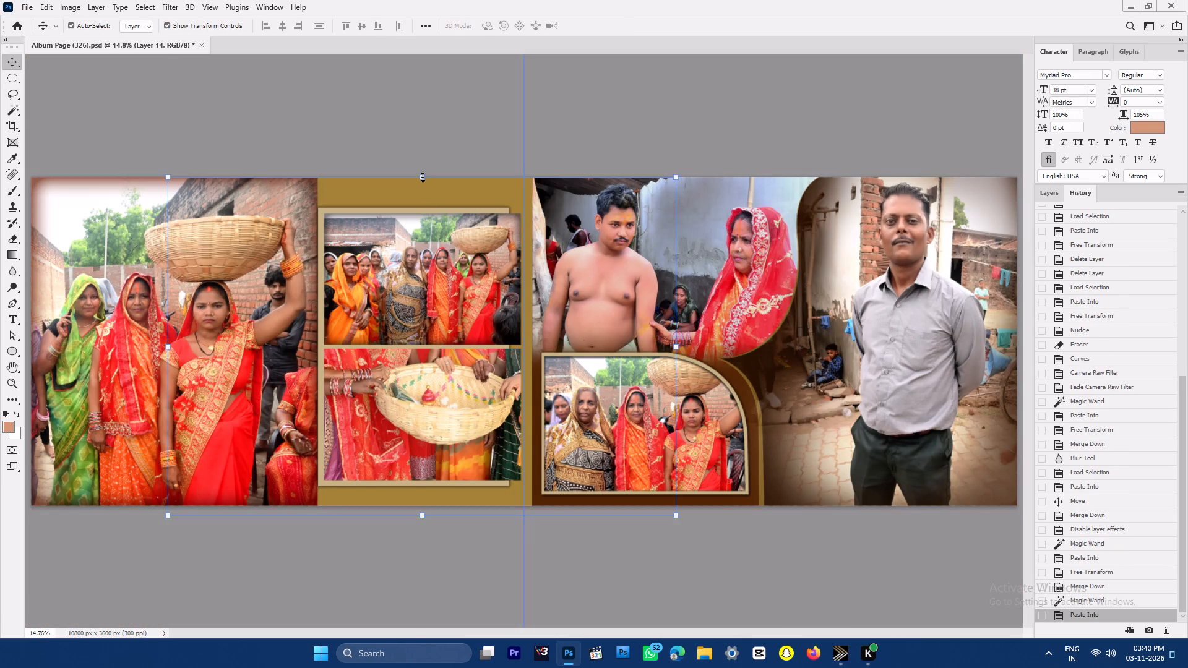
drag(423, 176, 402, 341)
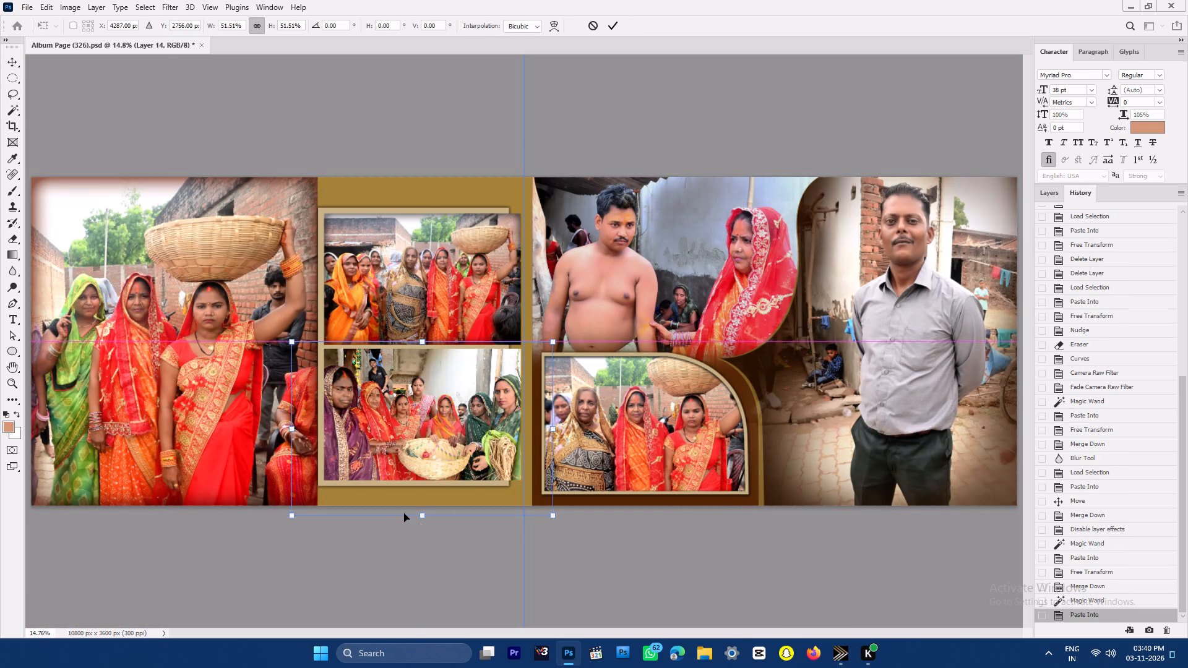
drag(423, 515, 428, 486)
key(ctrl+space)
key(ctrl+space)
key(ctrl+space)
key(ctrl+space)
key(ctrl+space)
key(ctrl+space)
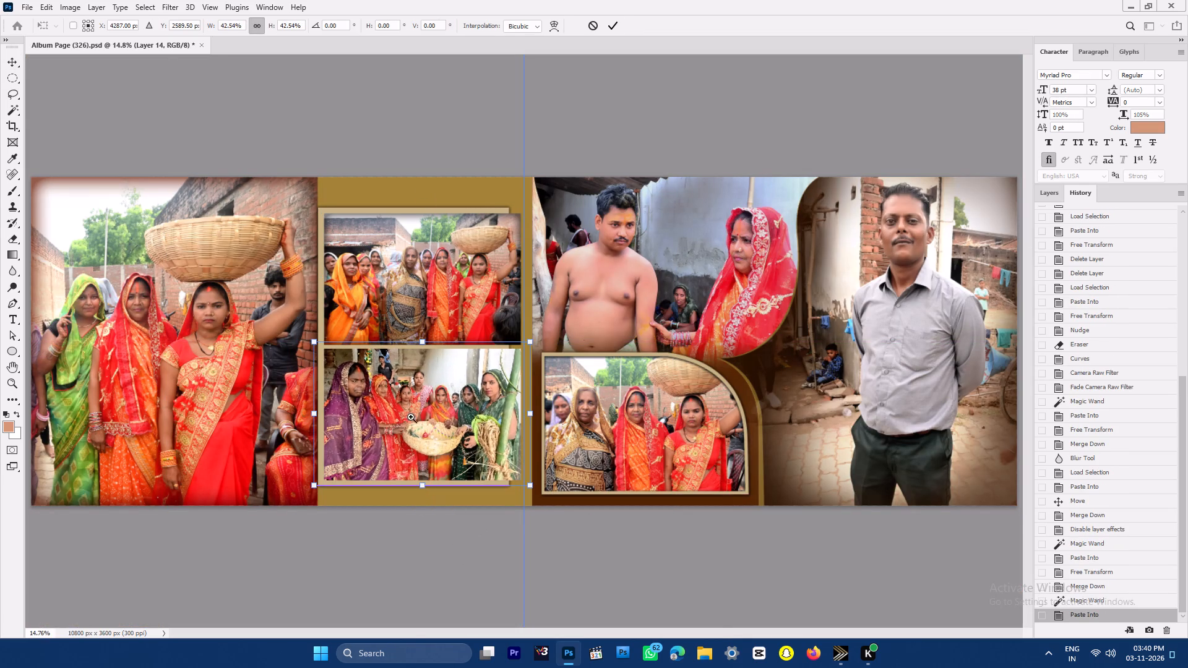
ctrl+drag(411, 417, 452, 493)
drag(440, 571, 439, 572)
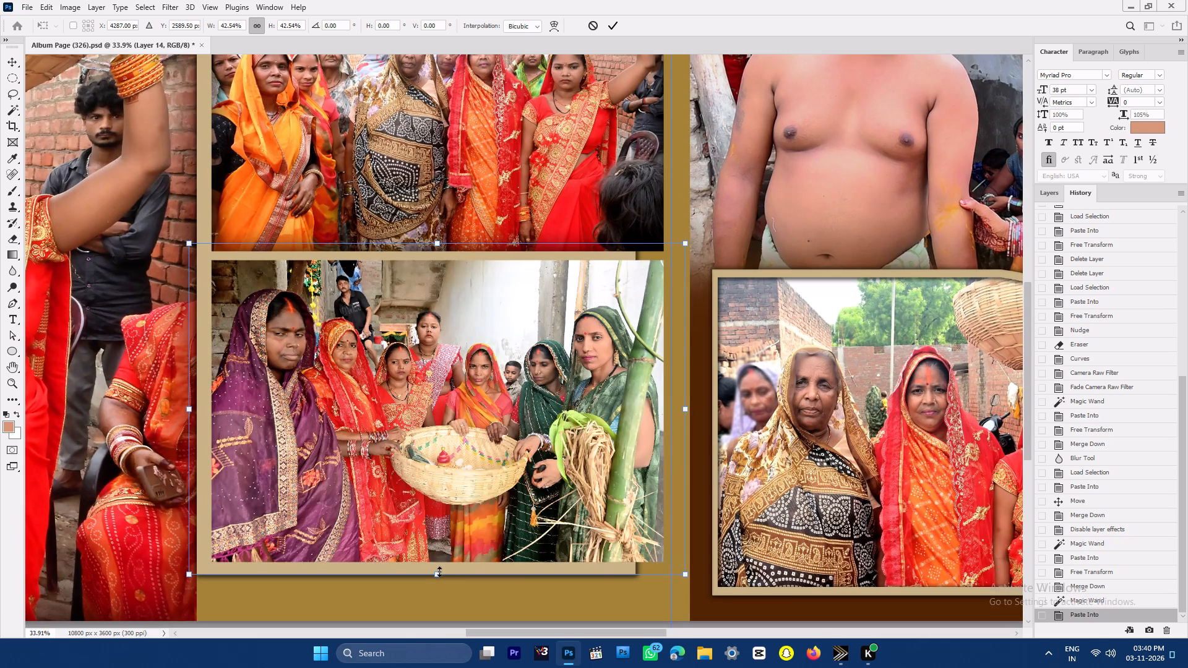
drag(439, 572, 441, 557)
double_click(449, 388)
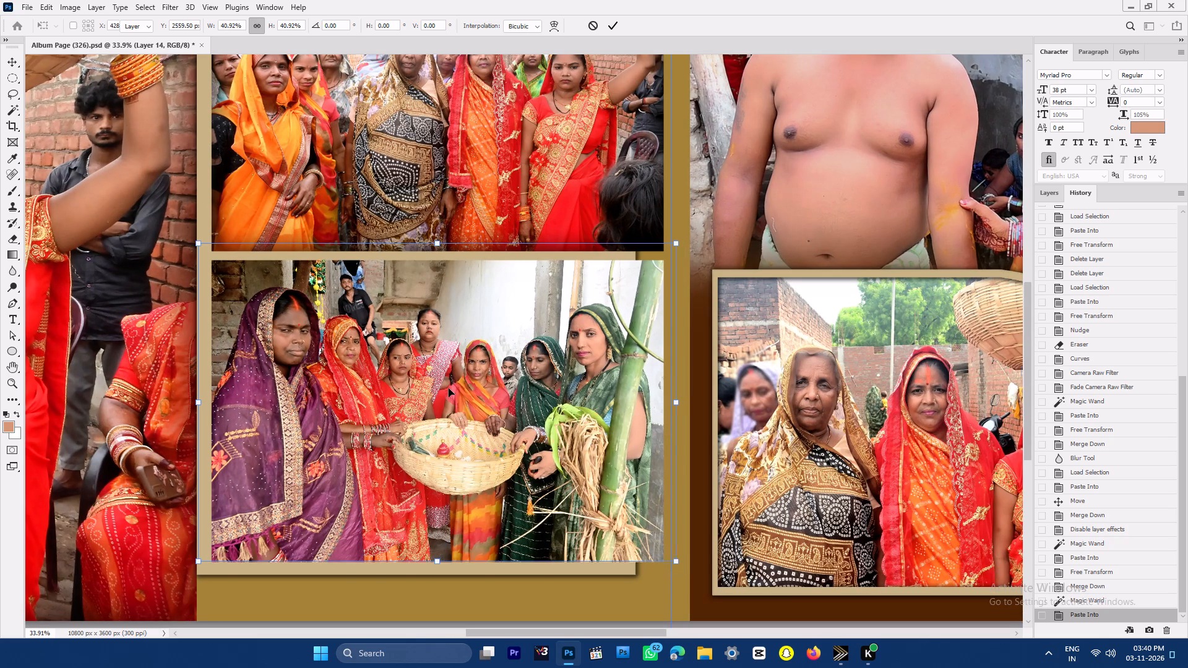
key(ctrl+e)
Enhance the photo of the shirtless man and red-veiled woman with Auto Contrast, Selective Color and the Camera Raw Filter.
key(ctrl+0)
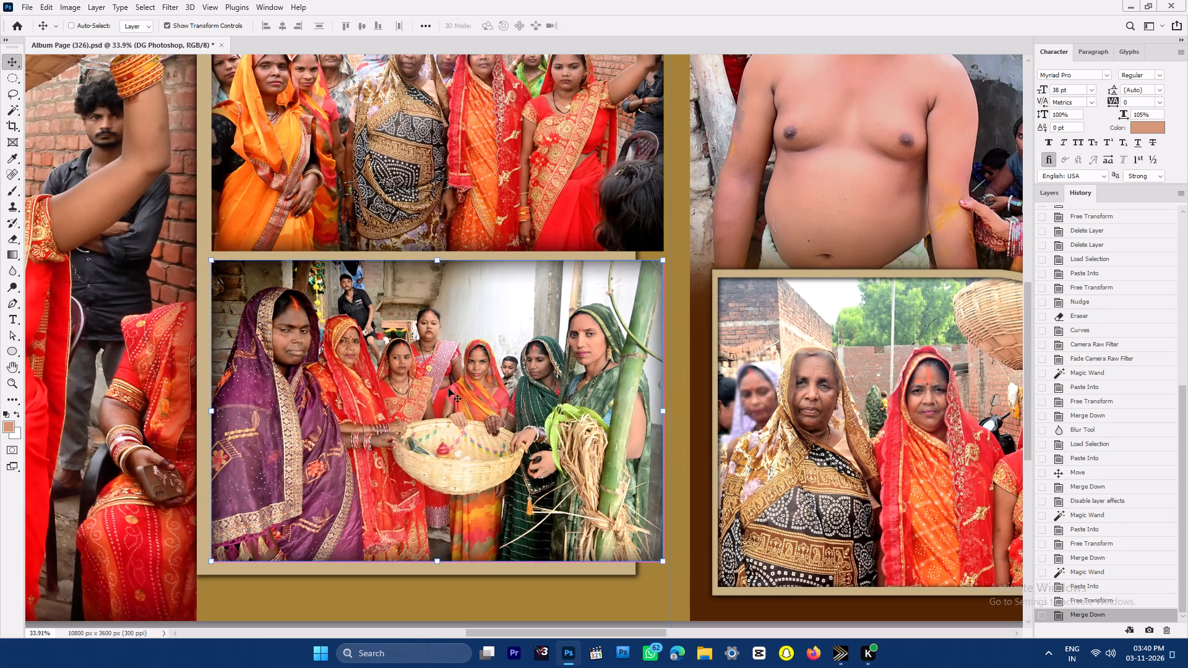
click(730, 260)
key(ctrl+space)
key(ctrl+space)
key(ctrl+space)
key(ctrl+space)
key(ctrl+space)
key(ctrl+space)
ctrl+drag(722, 233, 760, 292)
triple_click(760, 292)
double_click(760, 292)
click(530, 242)
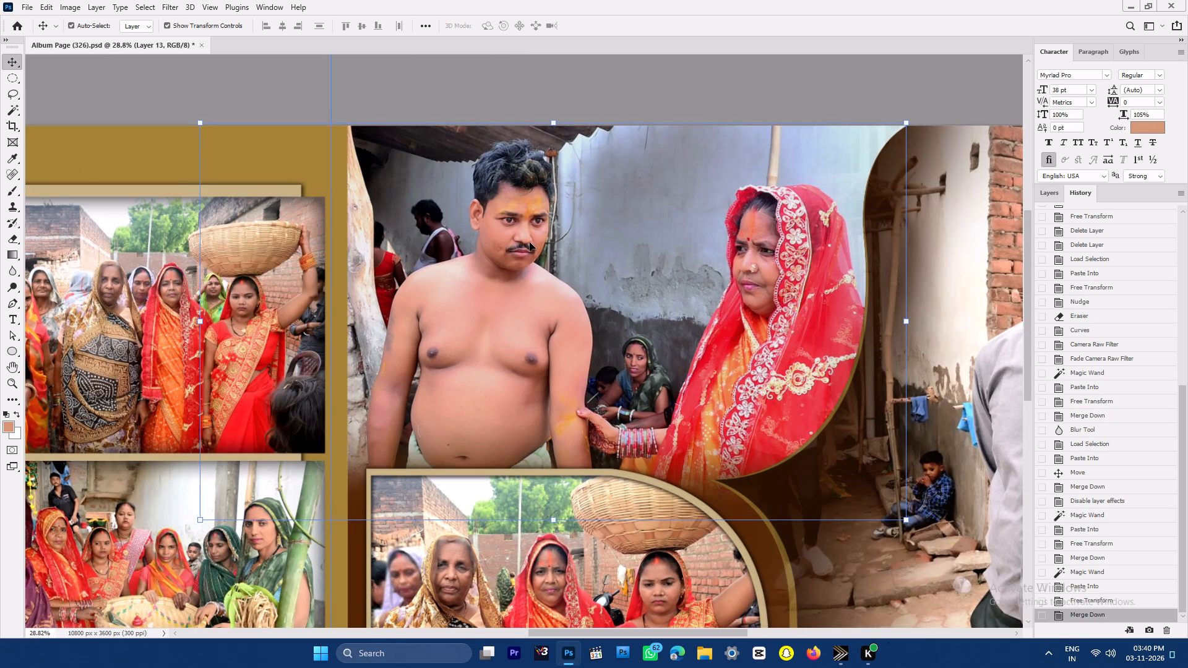
key(F11)
click(633, 221)
Fade the Camera Raw Filter effect on the shirtless man and red-veiled woman photo in Normal mode.
key(ctrl+shift+f)
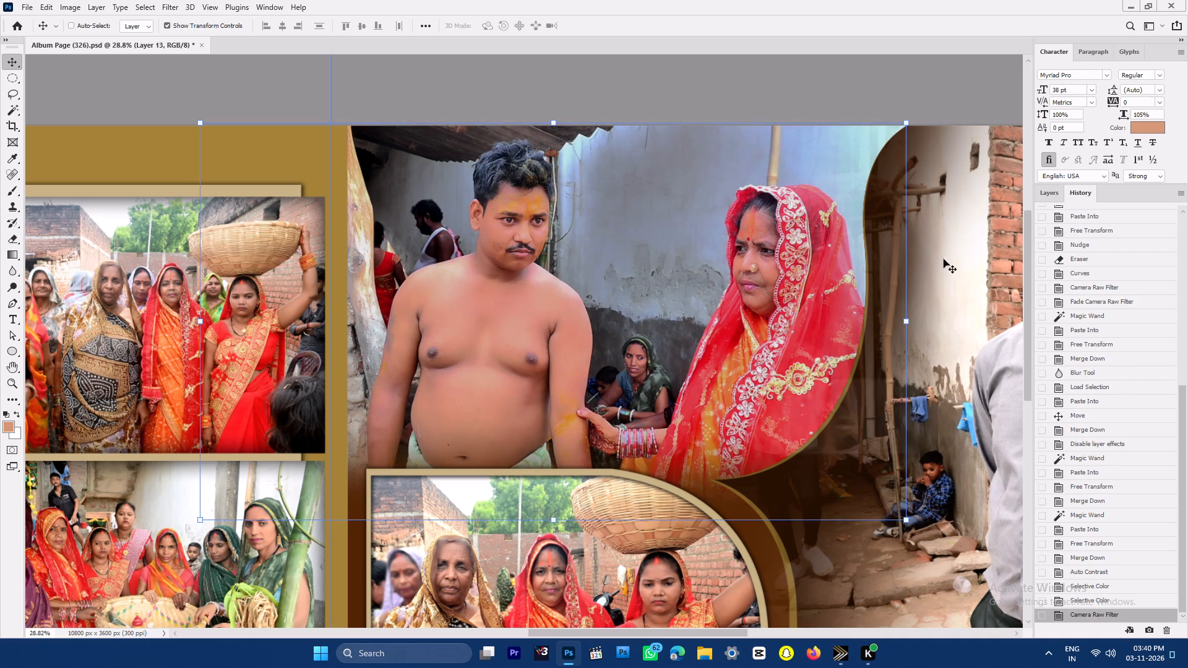
drag(820, 422, 793, 422)
click(804, 421)
key(Return)
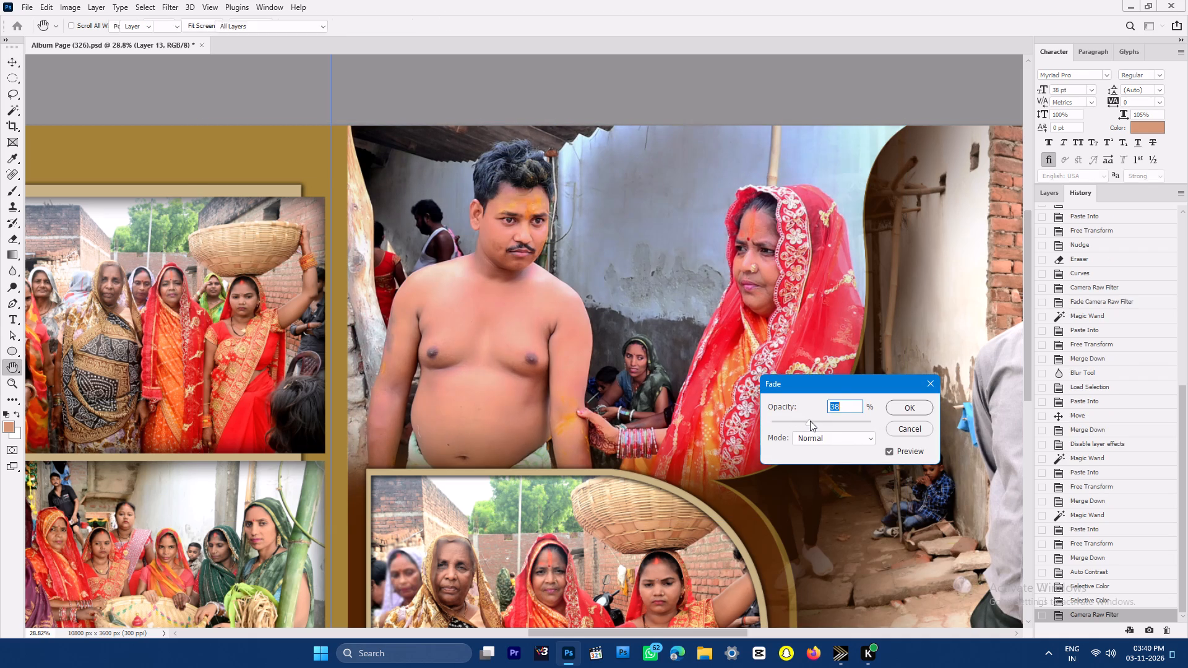
Shift the same photo's midtones toward cyan and to +3 green with Color Balance, preserving luminosity.
key(ctrl+b)
click(833, 406)
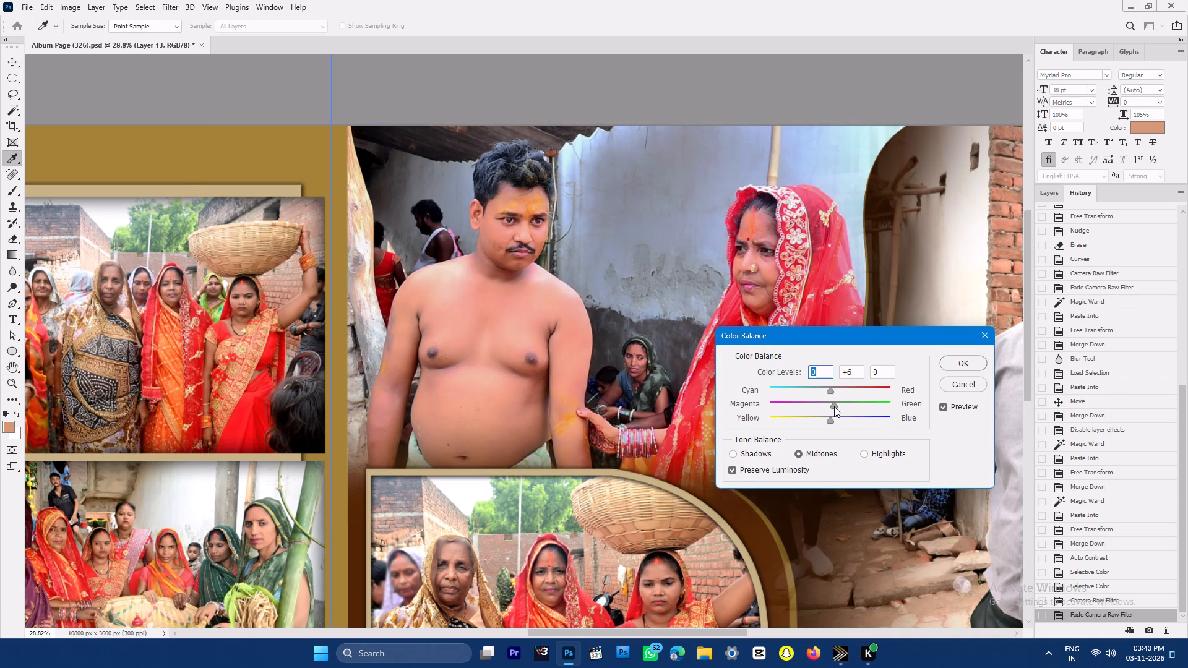
key(Down)
key(Down)
key(Down)
click(825, 388)
key(Up)
key(Up)
key(Return)
Set the black amount of the Blacks to +14% with Selective Color on the shirtless man and red-veiled woman photo.
key(alt+i)
text(as)
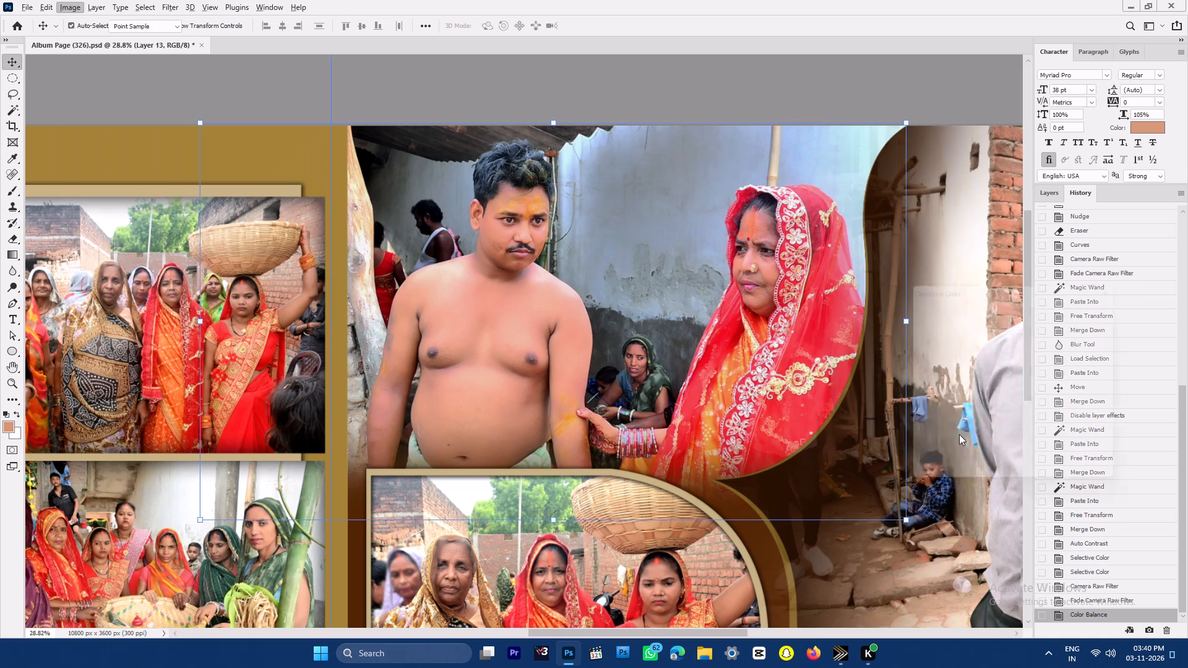
click(987, 326)
click(981, 429)
key(Down)
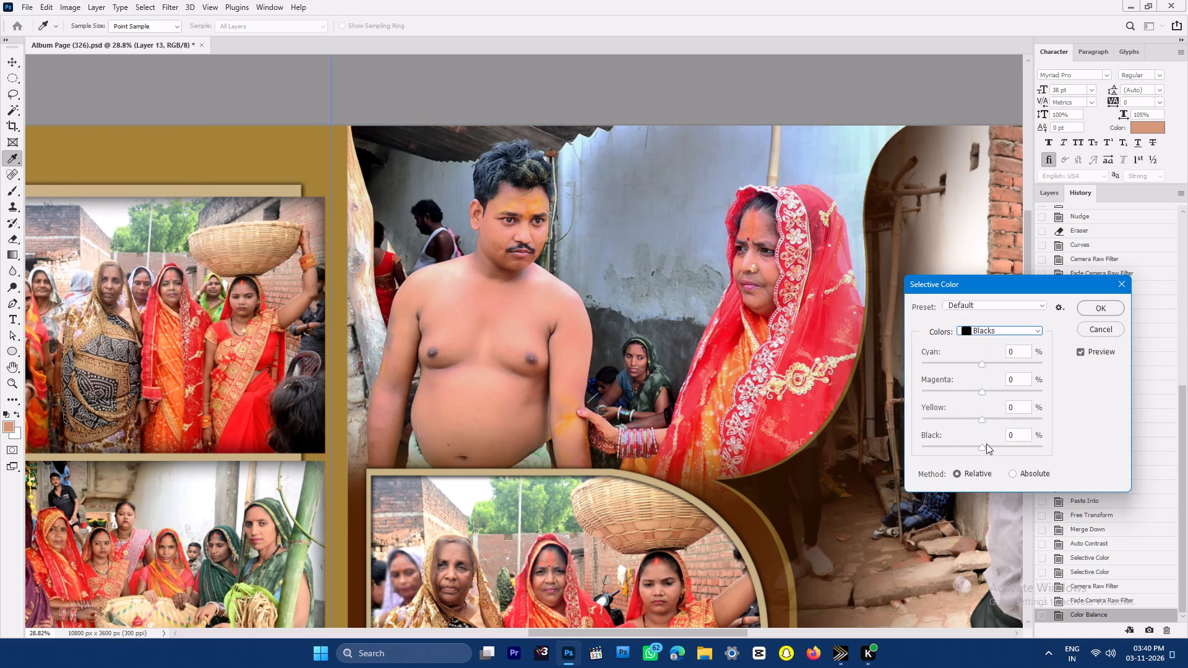
click(988, 443)
click(990, 447)
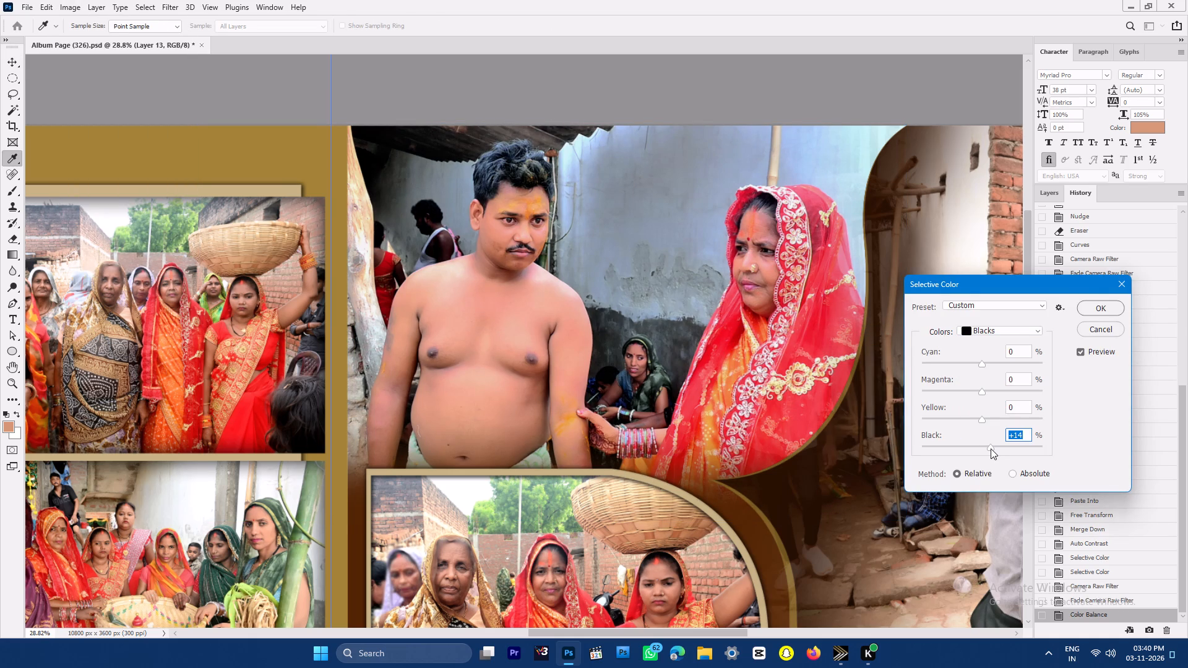
key(Return)
key(ctrl+0)
key(v)
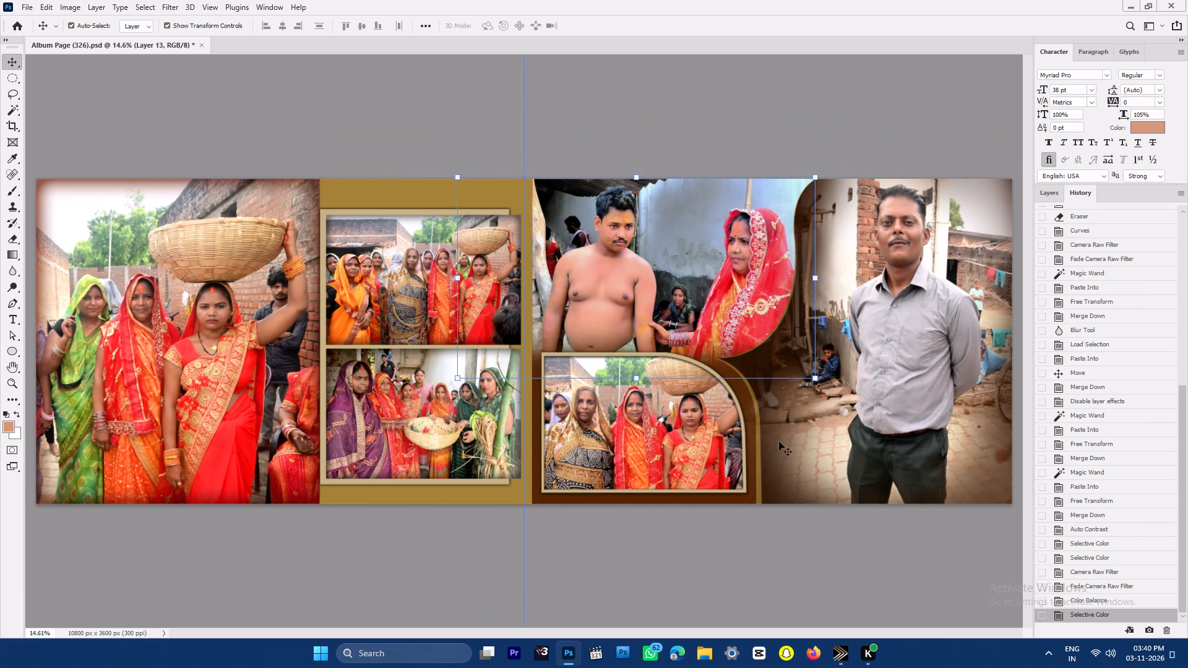
Raise the black amount of the Whites with Selective Color on the women's photo in the curved lower frame.
click(683, 437)
key(ctrl+space)
key(ctrl+space)
key(ctrl+space)
key(ctrl+space)
key(ctrl+space)
key(ctrl+space)
key(ctrl+space)
ctrl+drag(656, 413, 765, 585)
triple_click(628, 413)
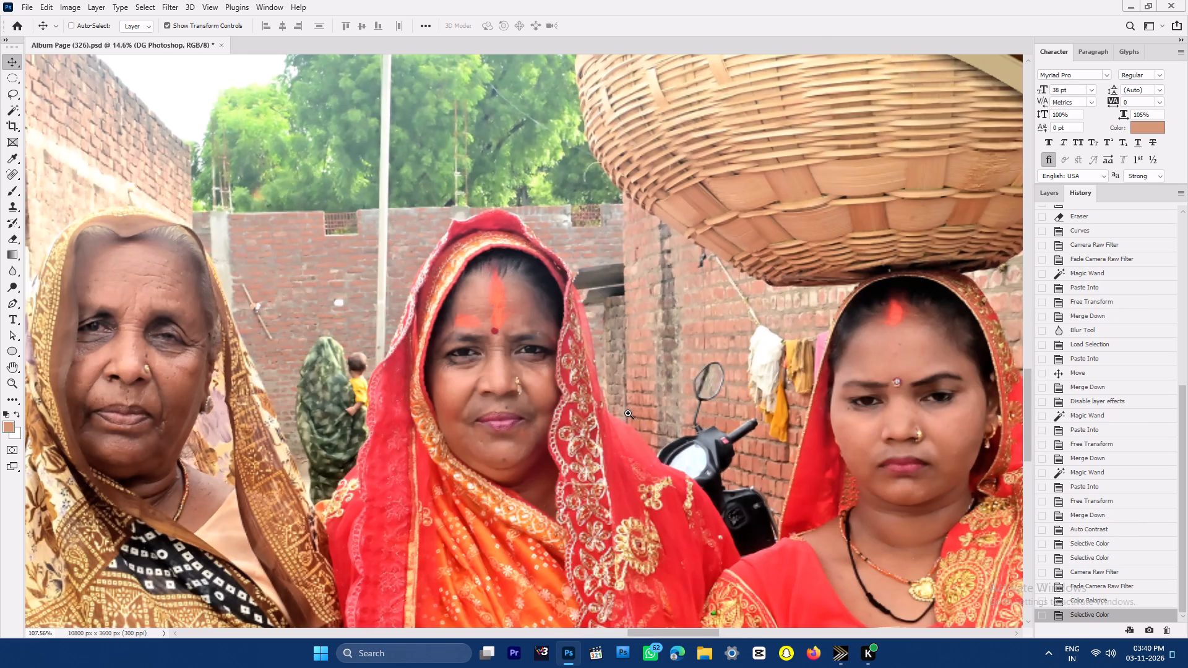
double_click(628, 413)
key(ctrl+0)
key(ctrl+0)
key(ctrl+0)
key(ctrl+0)
key(alt+i)
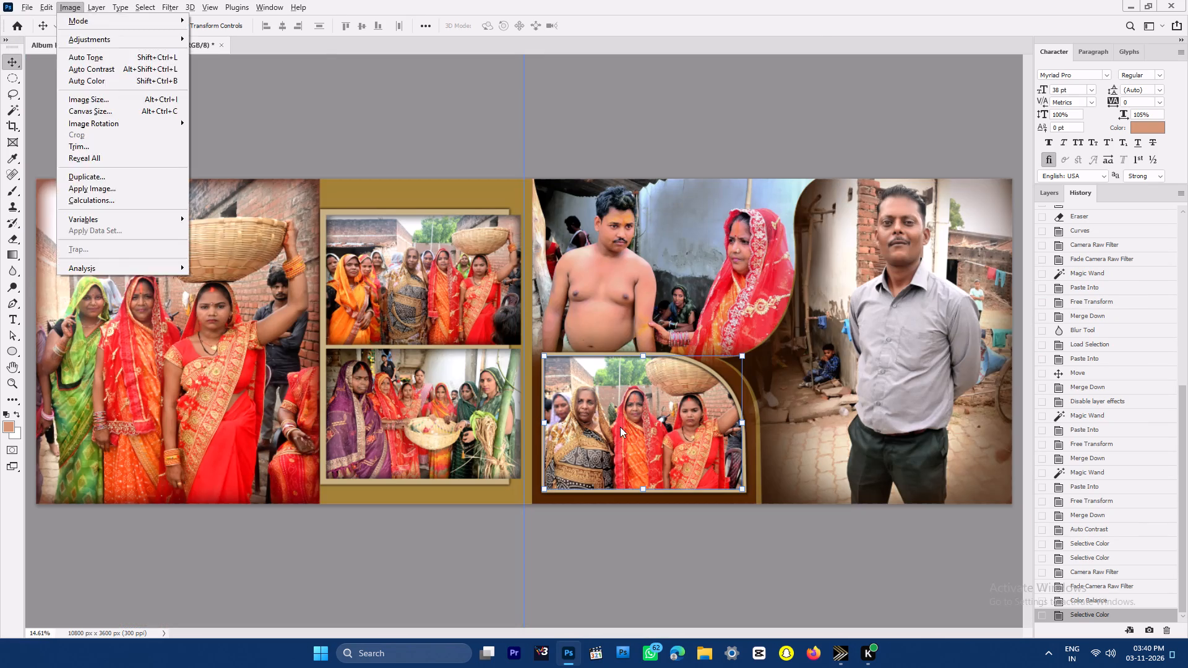
text(as)
click(1009, 330)
click(995, 416)
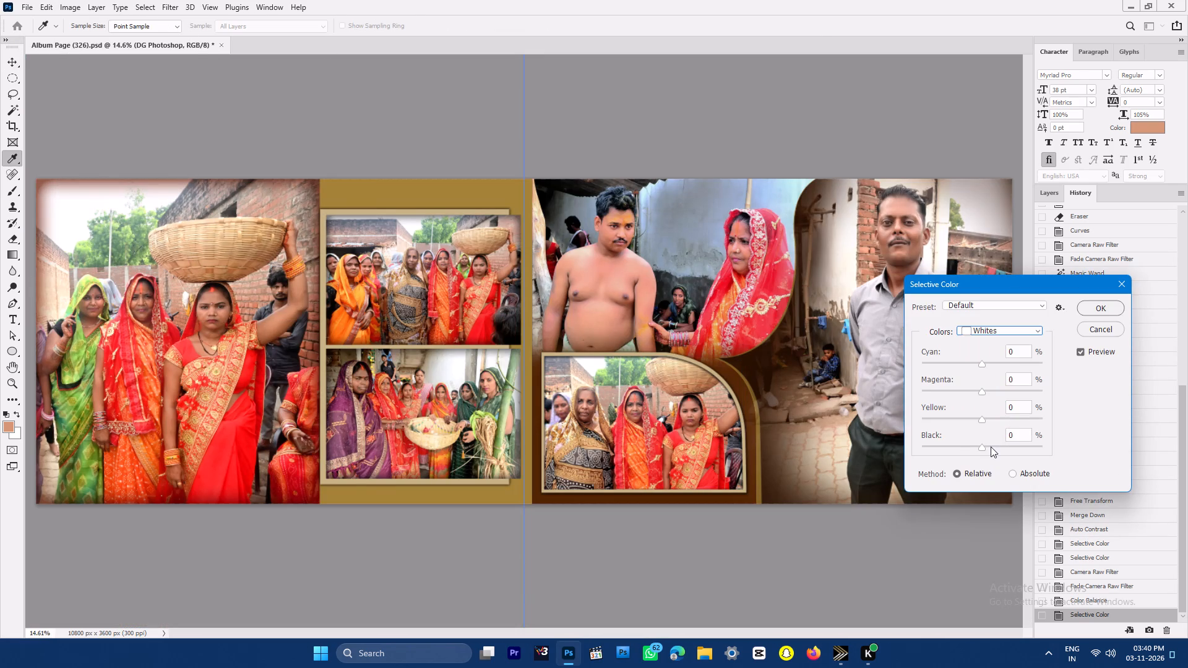
click(994, 448)
key(Return)
click(803, 544)
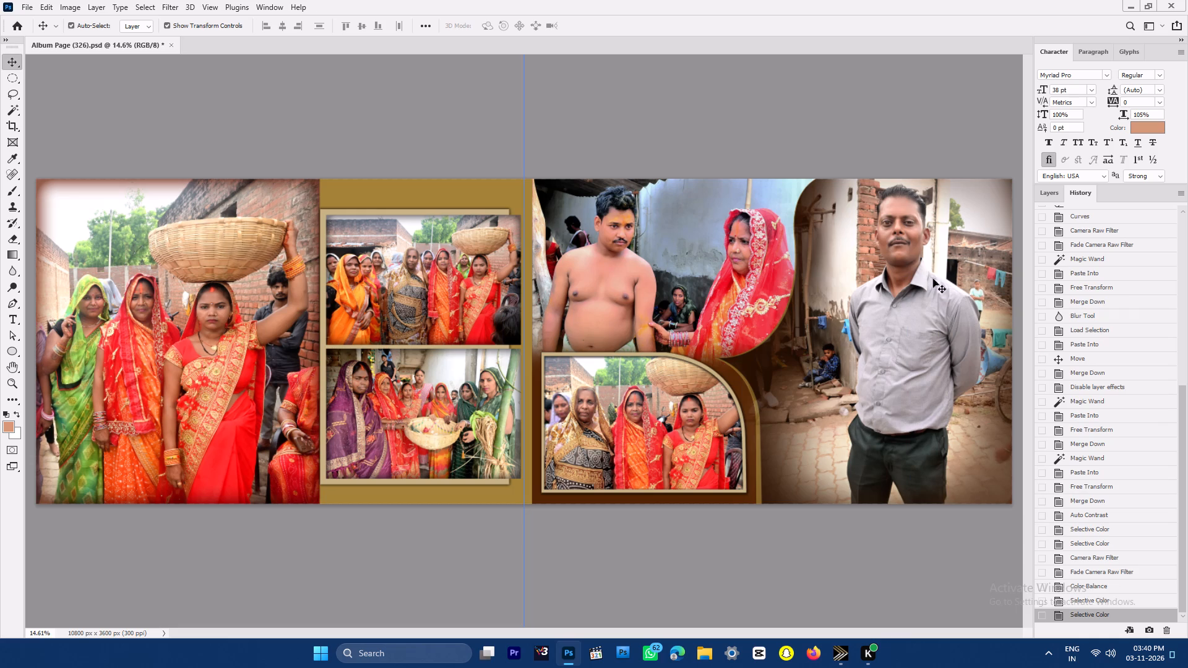
Sample the forehead skin tone of the grey-shirted man and brush it over his face at 55% opacity.
key(space)
ctrl+drag(898, 184, 962, 359)
double_click(893, 297)
key(b)
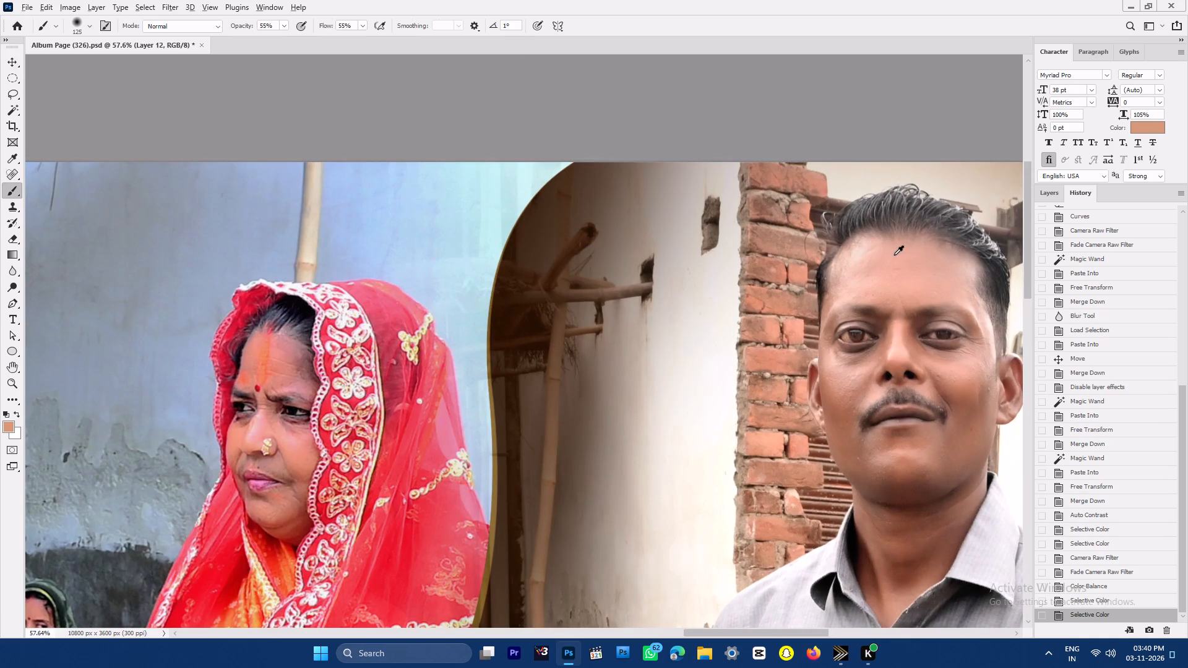
alt+click(894, 255)
drag(873, 250, 846, 295)
key(ctrl+0)
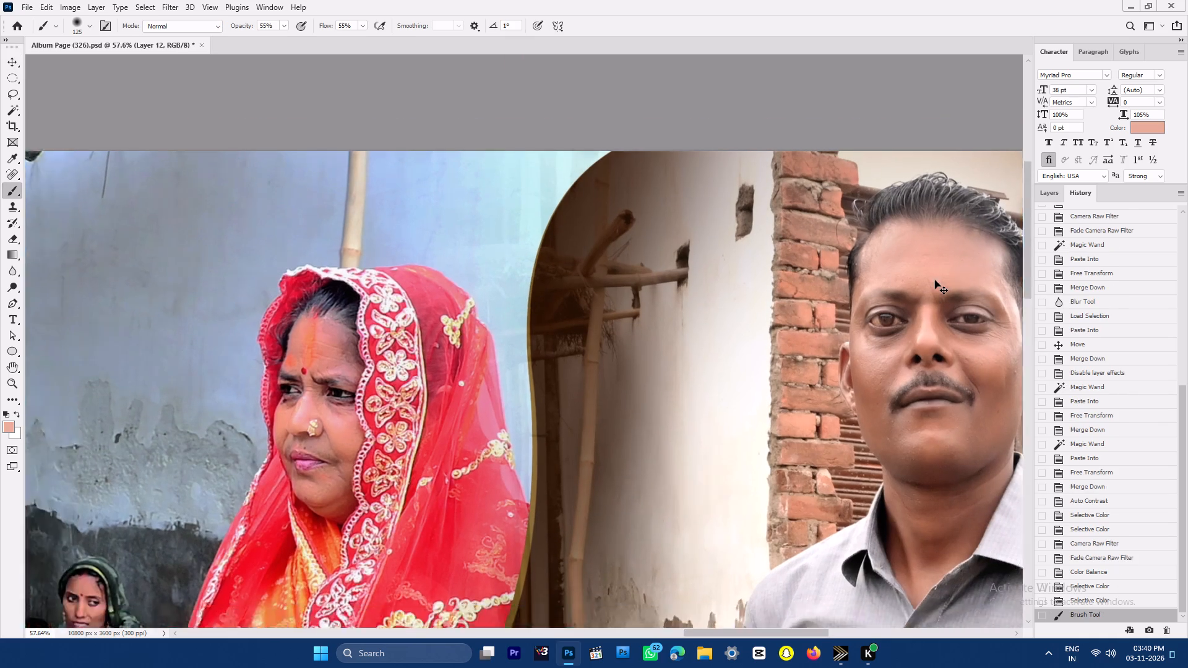
key(v)
Start saving a copy of the finished spread with JPEG as the file format.
key(ctrl+shift+s)
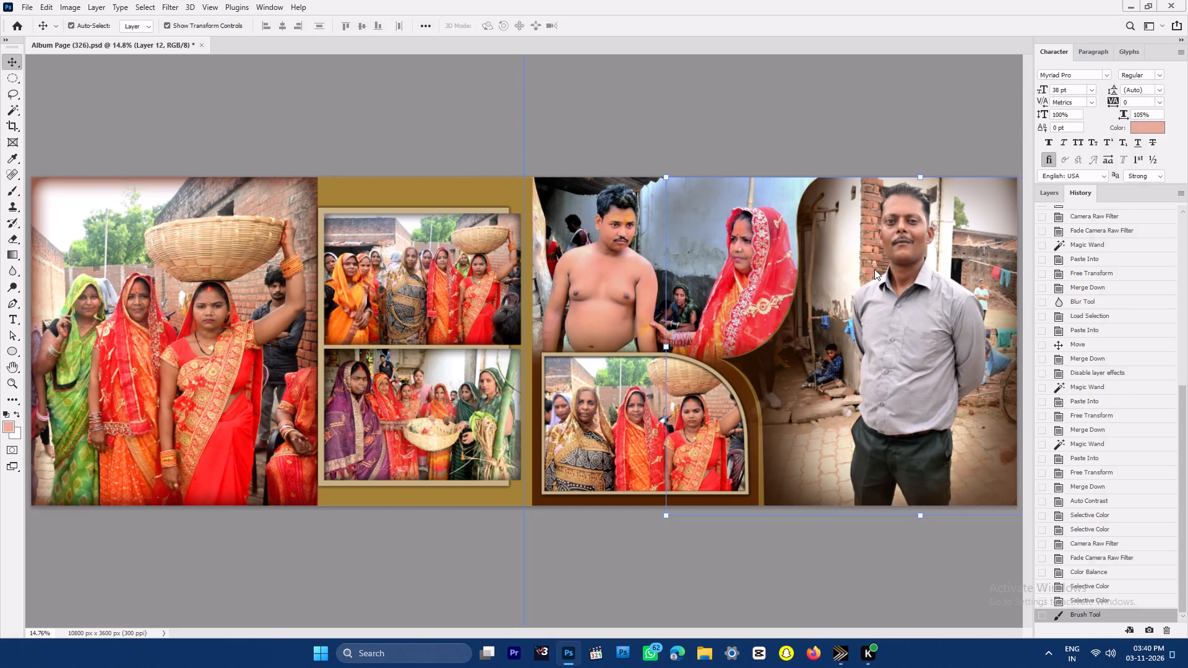
click(576, 499)
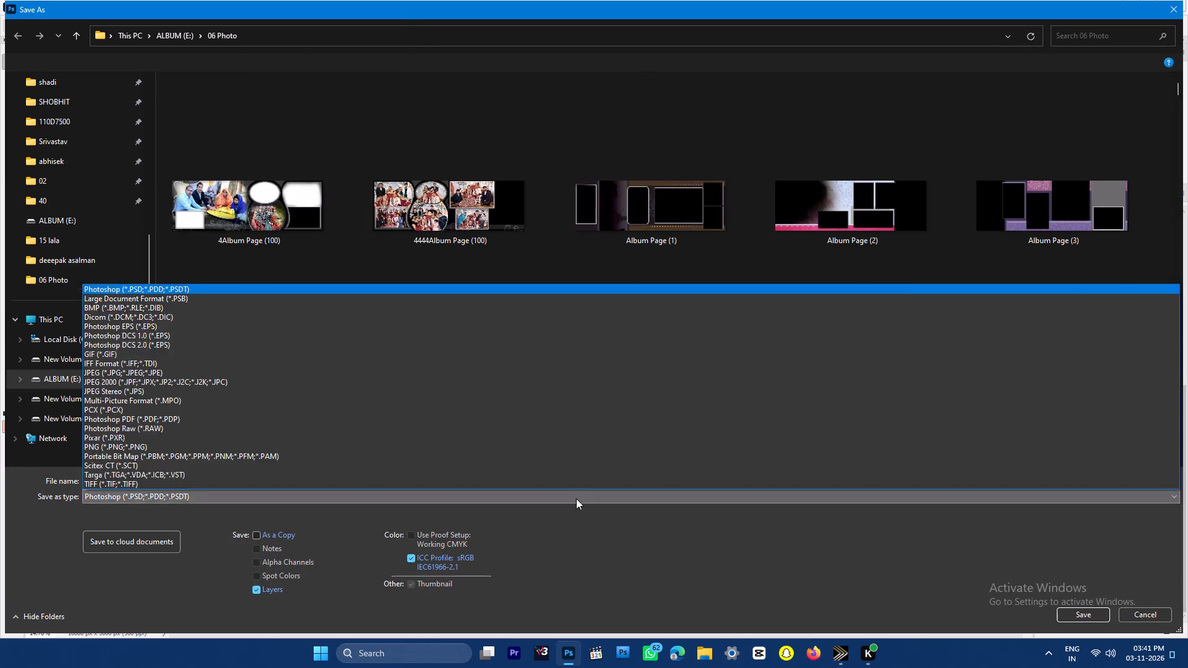
key(j)
key(Return)
Create a folder named "40 sheet sachin" on the ALBUM (E:) drive and open it as the save location.
click(93, 365)
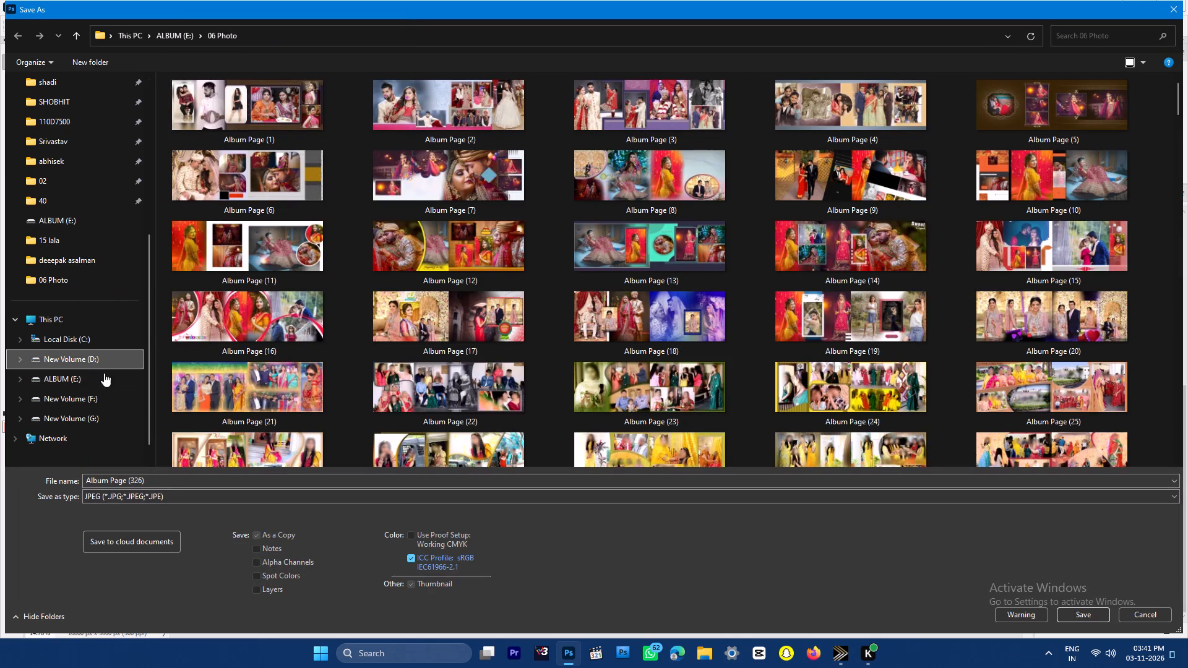
triple_click(115, 380)
click(115, 380)
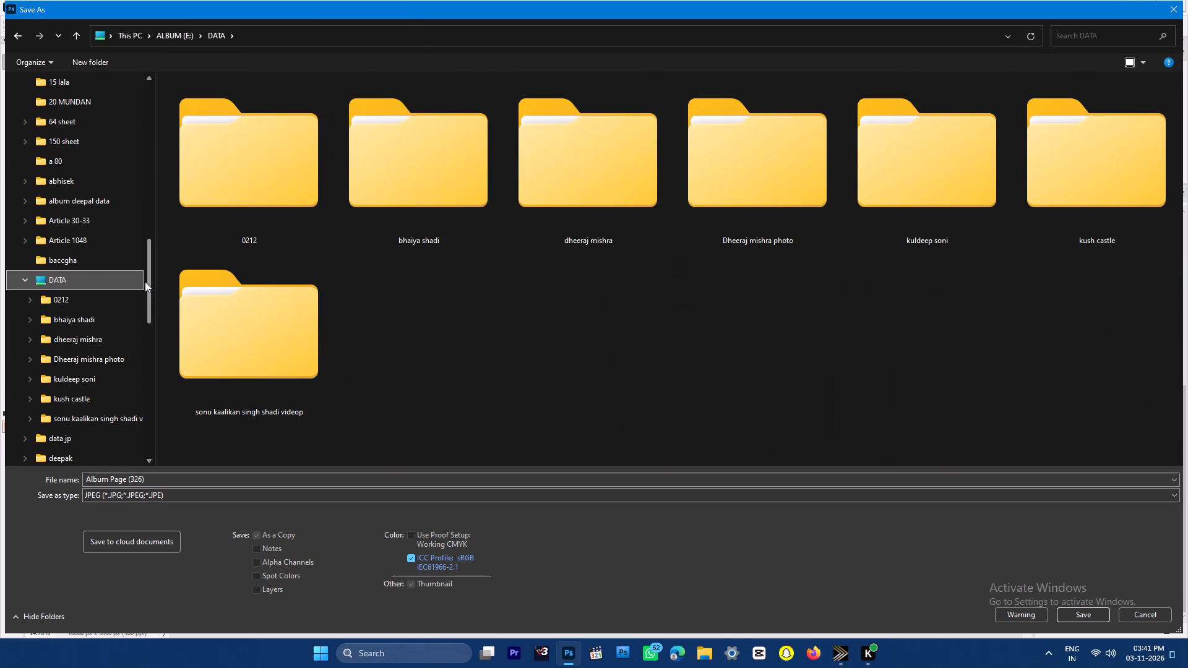
drag(147, 281, 148, 231)
click(58, 196)
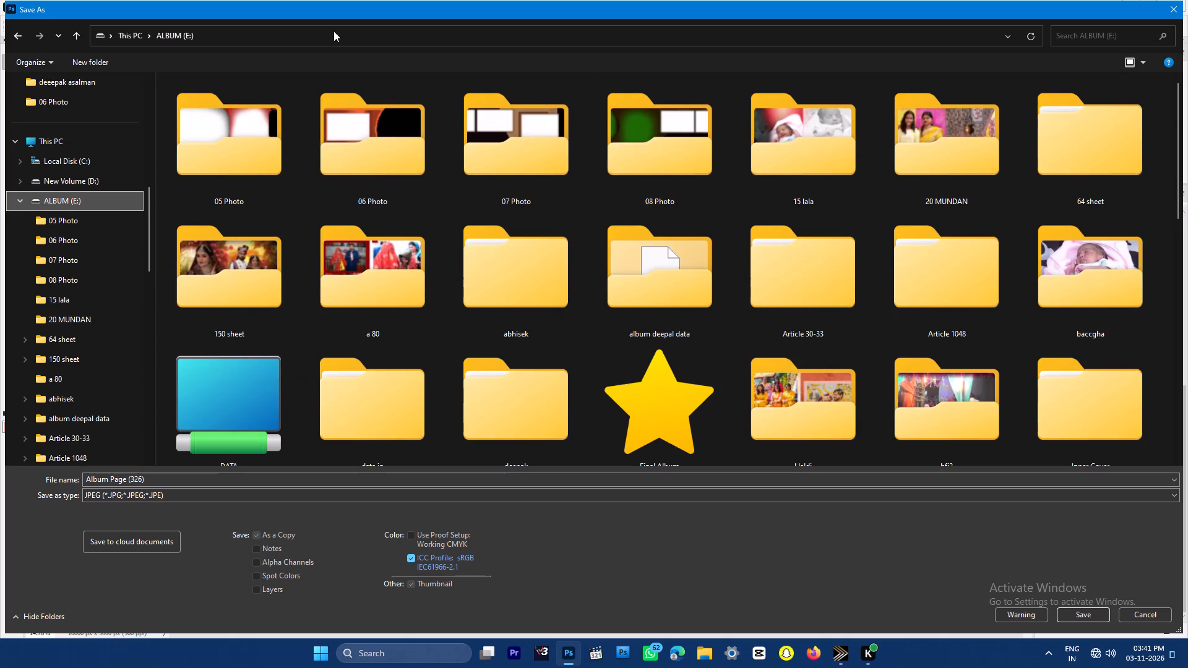
click(72, 62)
text(40)
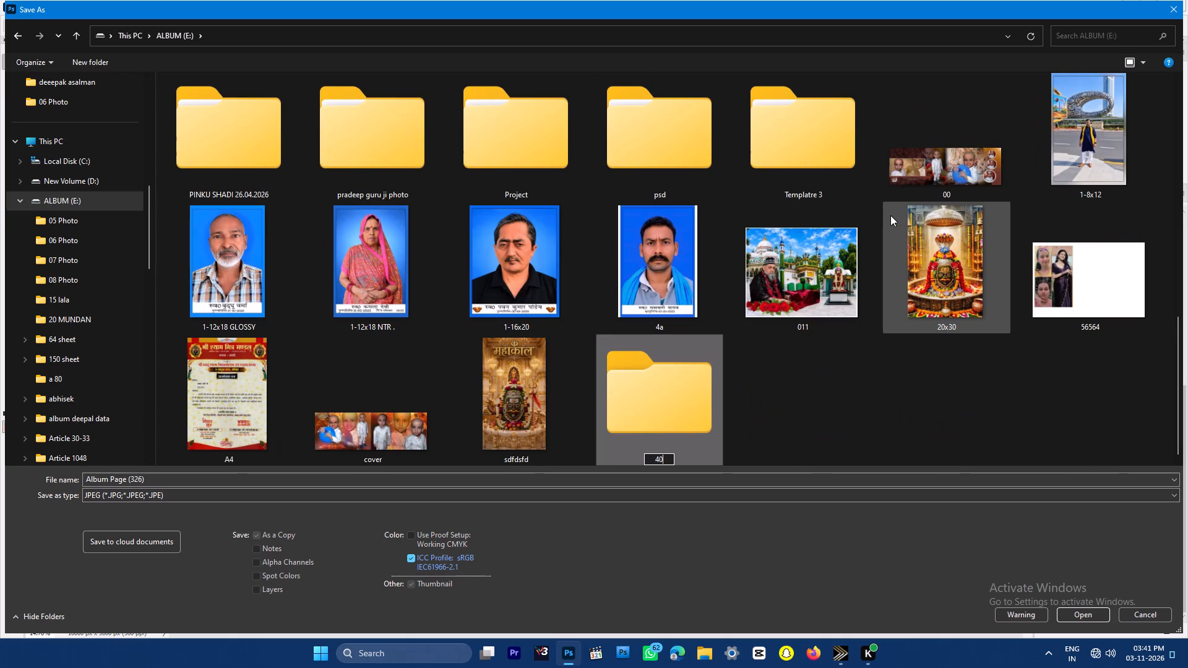
key(space)
text(sheet)
key(space)
text(sachin)
key(space)
key(Return)
key(Return)
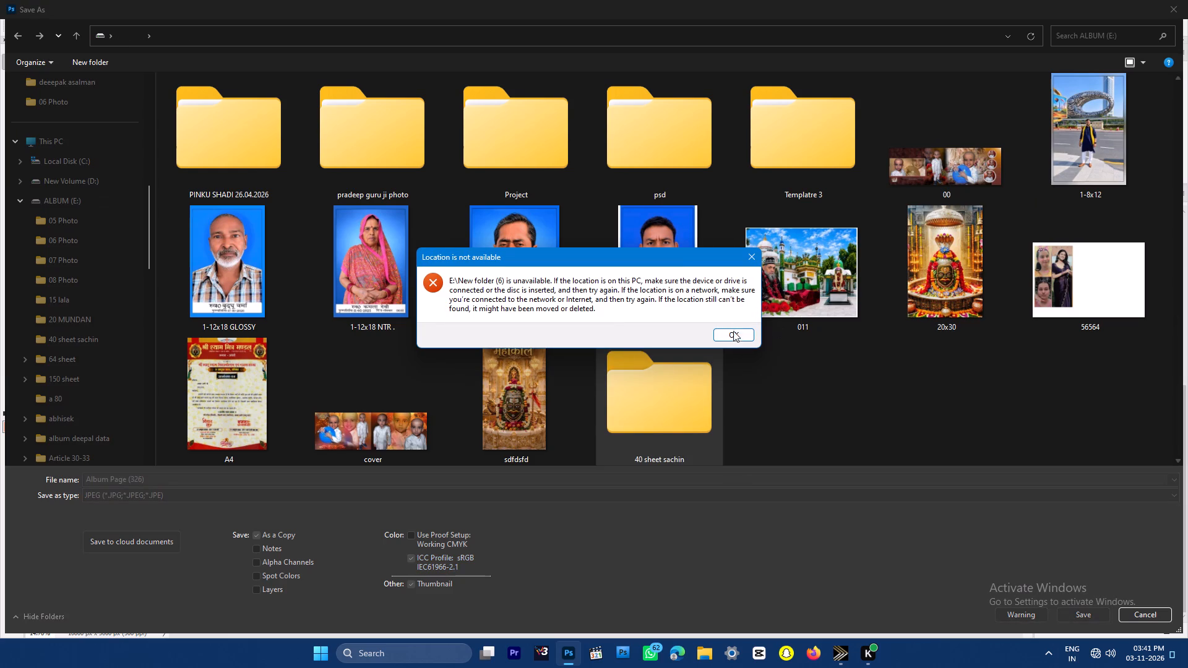
click(734, 332)
click(623, 421)
key(Return)
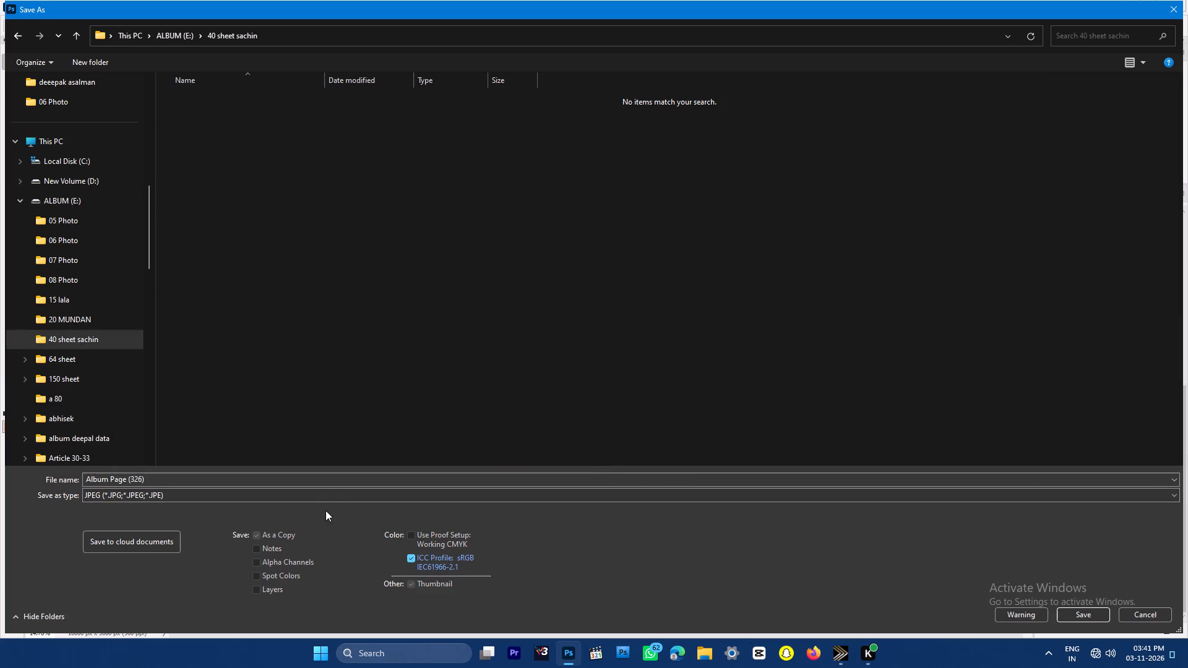
Save the JPEG copy as 01 at quality 12 (Maximum) with the Baseline ("Standard") format.
click(332, 481)
text(01)
key(Return)
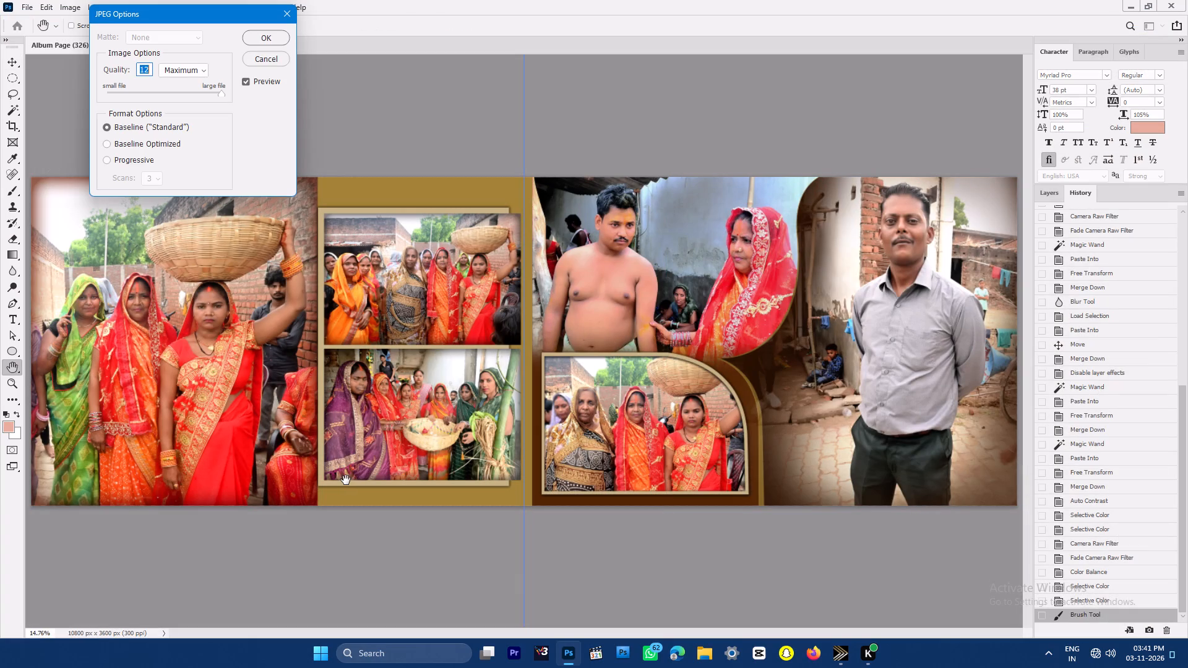
key(Return)
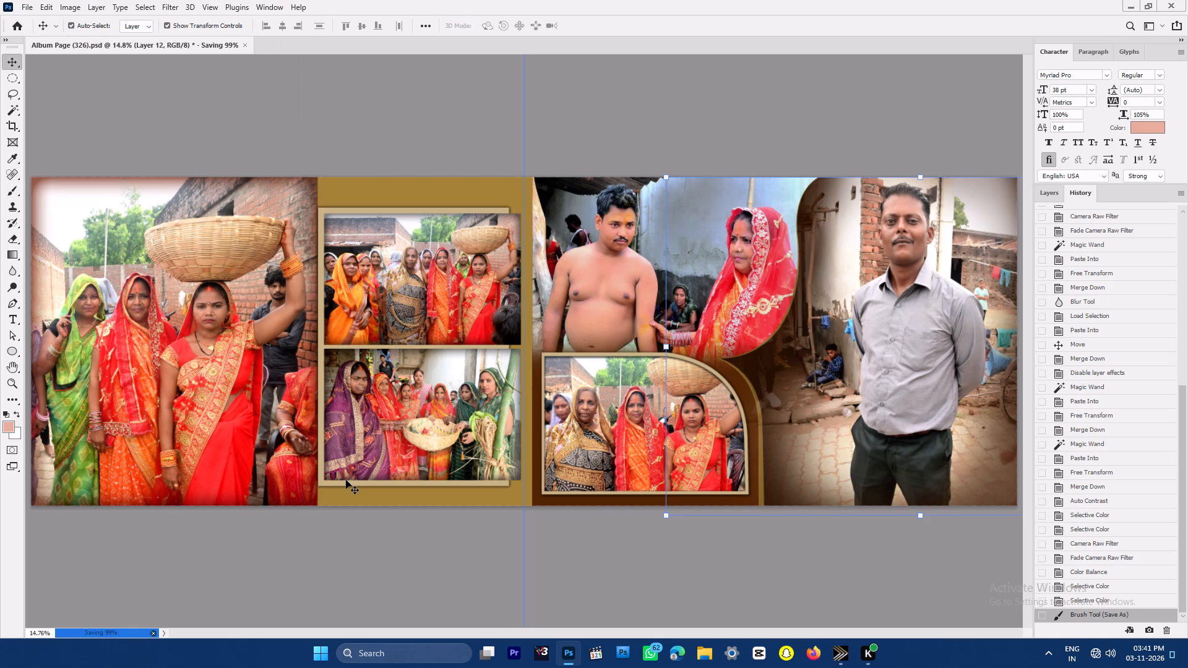
Close Album Page (326) without saving changes to the PSD.
key(ctrl+w)
key(Right)
key(Return)
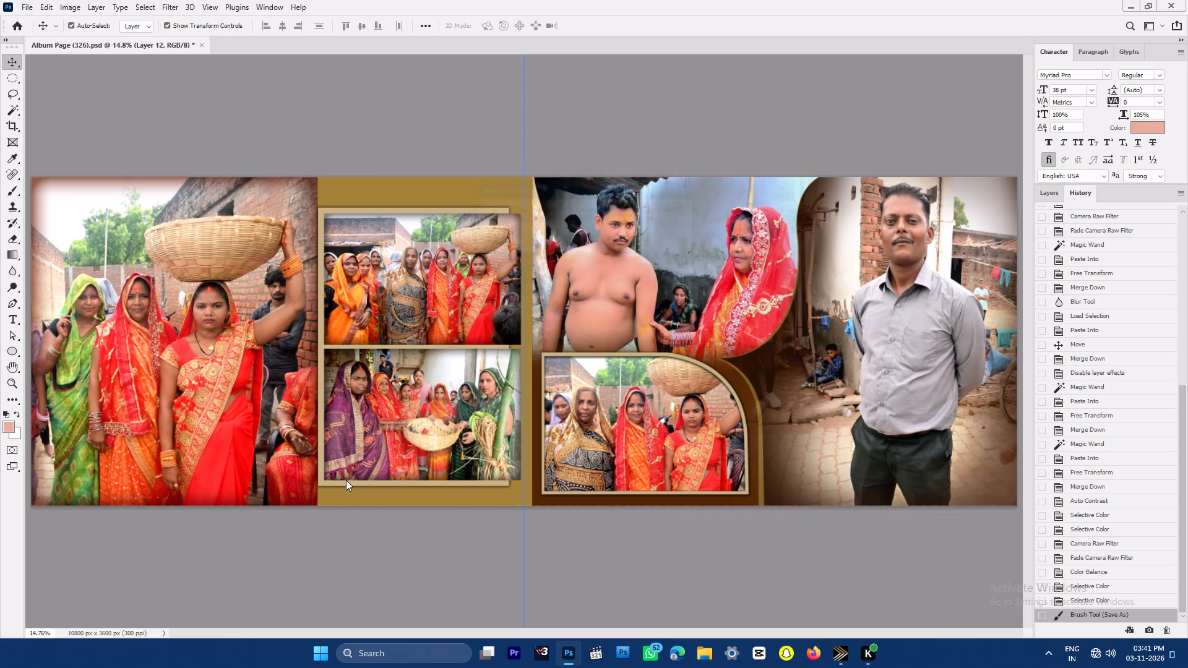
Open photos DSC_0621, DSC_0622, DSC_0638, DSC_0640, DSC_0641 and DSC_0665 from folder 40 on drive D.
click(40, 174)
click(41, 168)
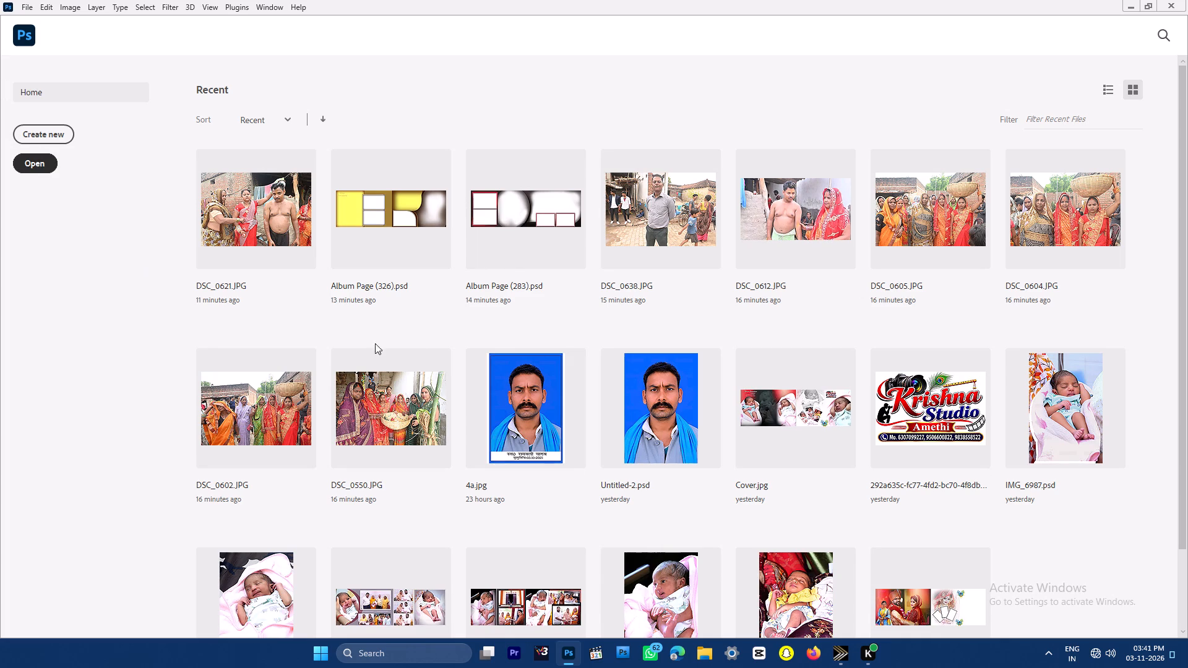
click(66, 305)
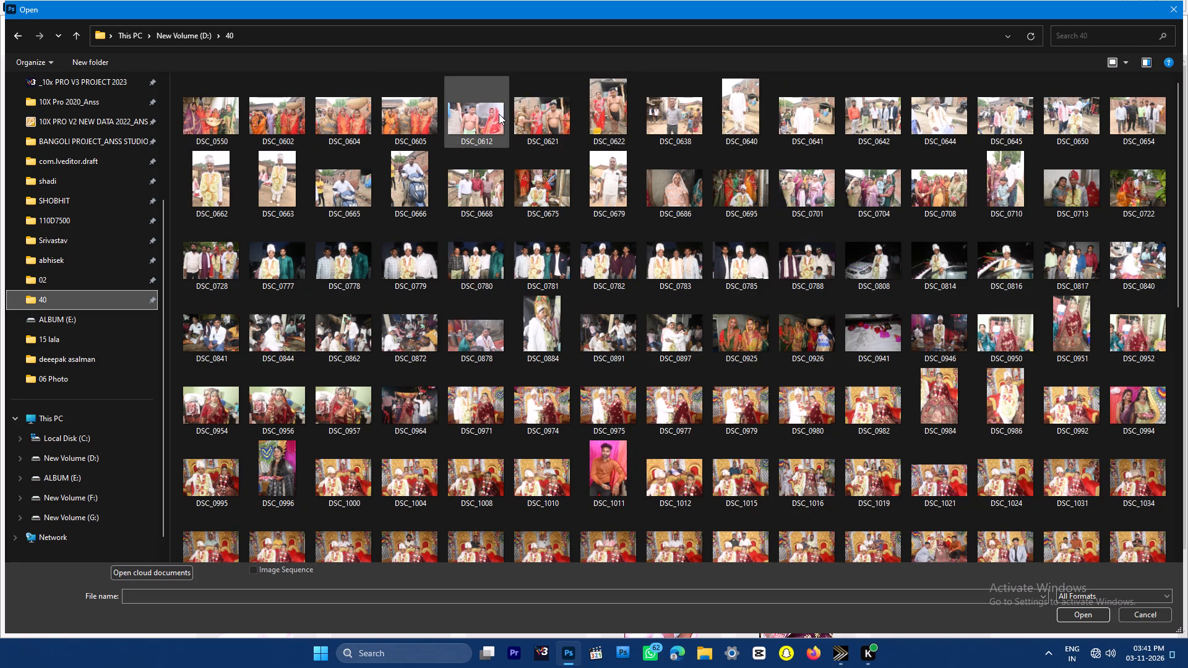
click(541, 118)
key(shift+Right)
key(shift+Right)
key(shift+Right)
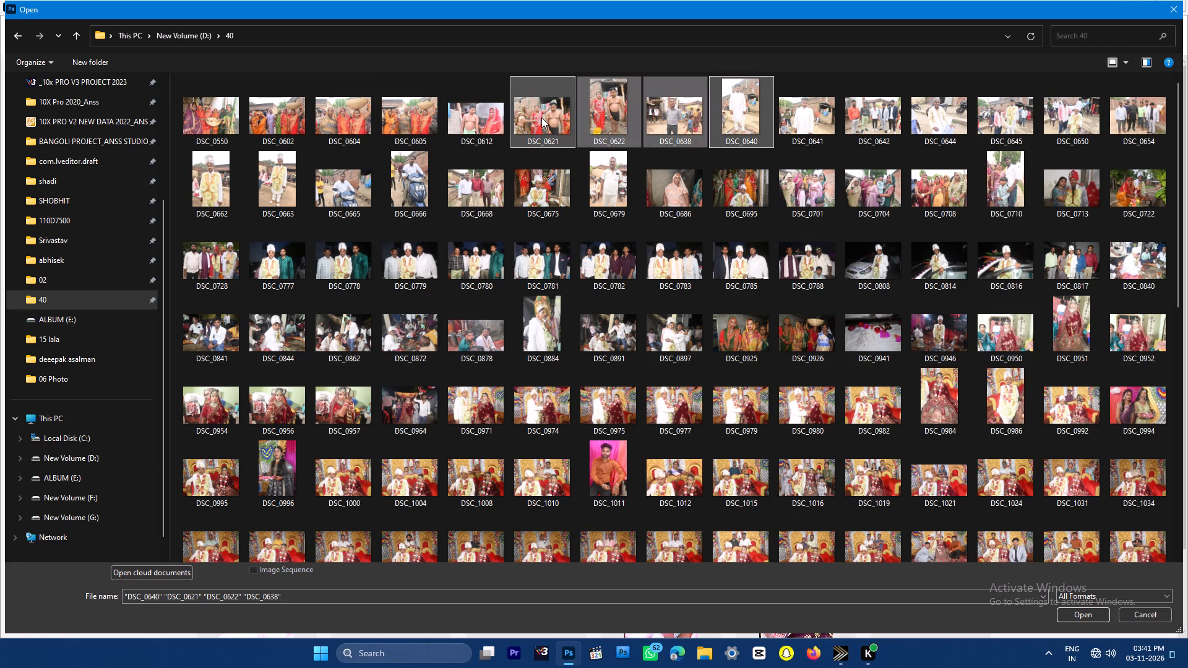
key(shift+Right)
key(shift+Right)
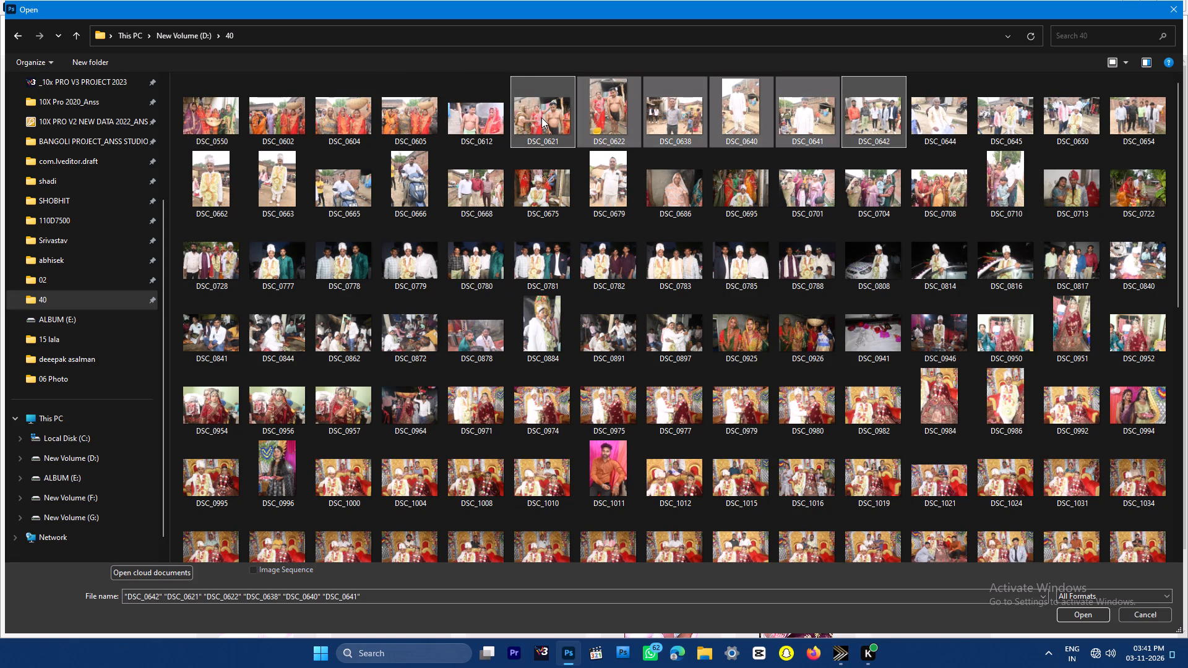
ctrl+click(368, 194)
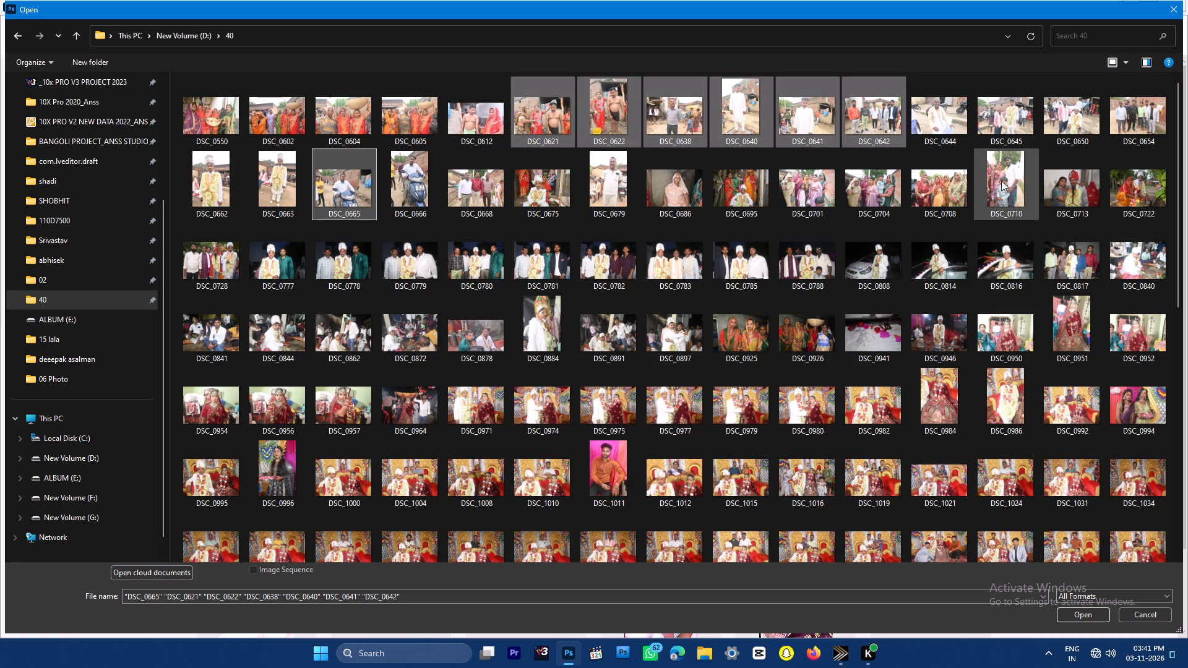
ctrl+click(853, 131)
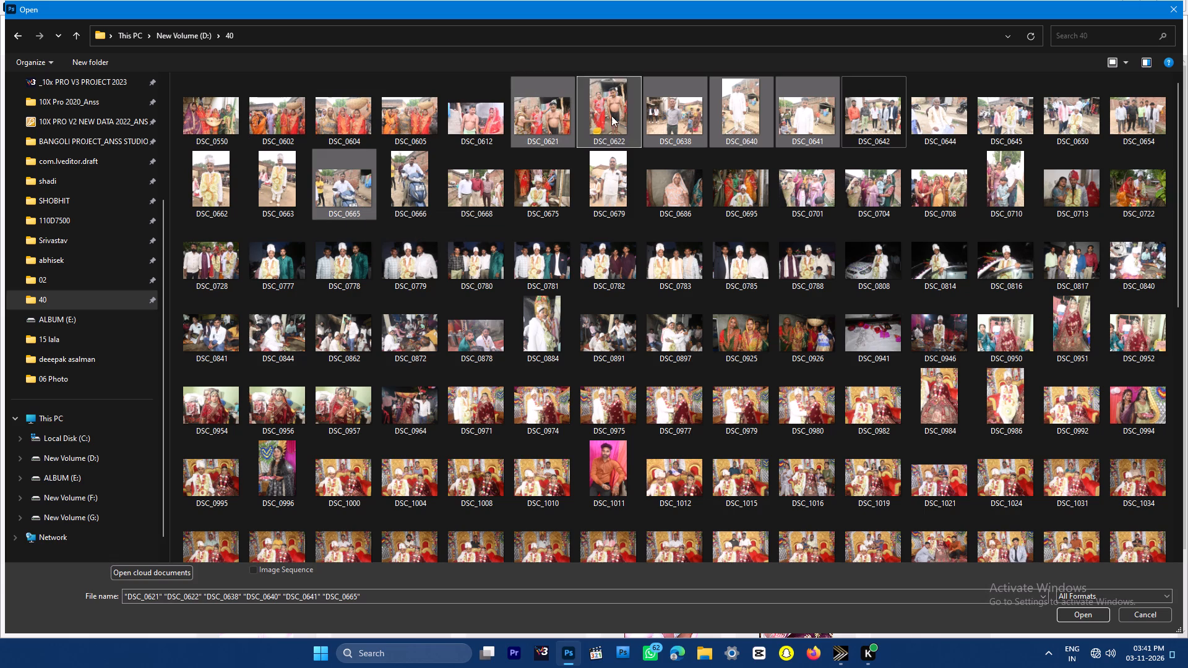
key(Return)
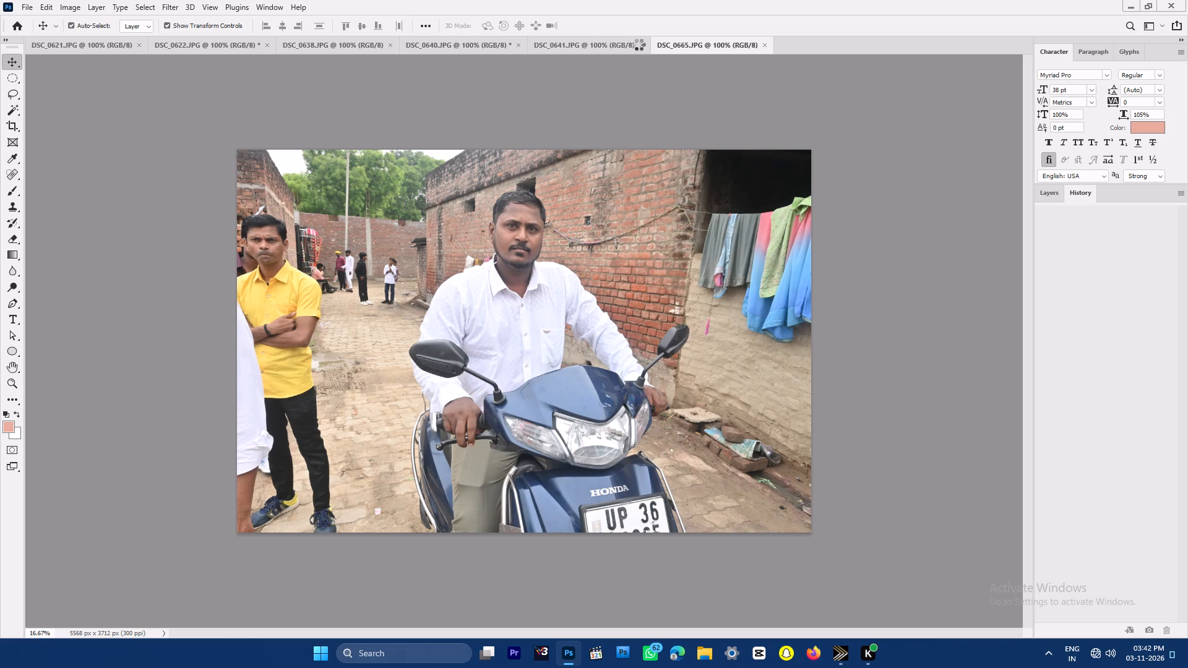
Look through the opened photos and examine the men's faces in DSC_0638 and DSC_0665 up close.
click(588, 46)
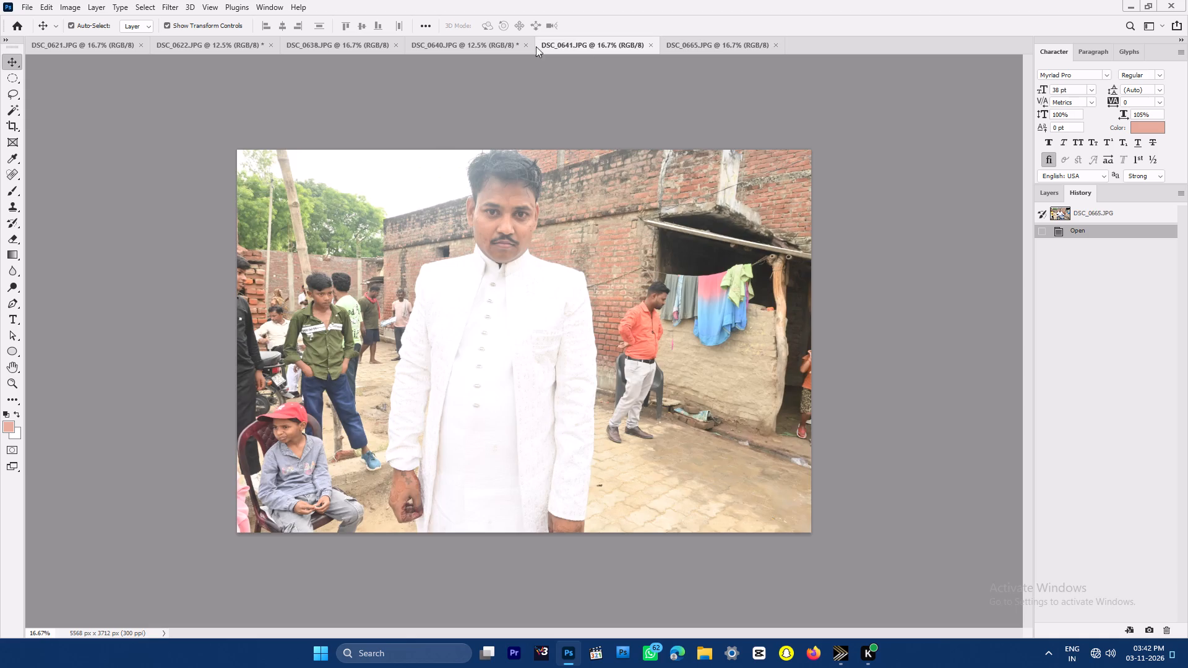
click(484, 43)
click(322, 48)
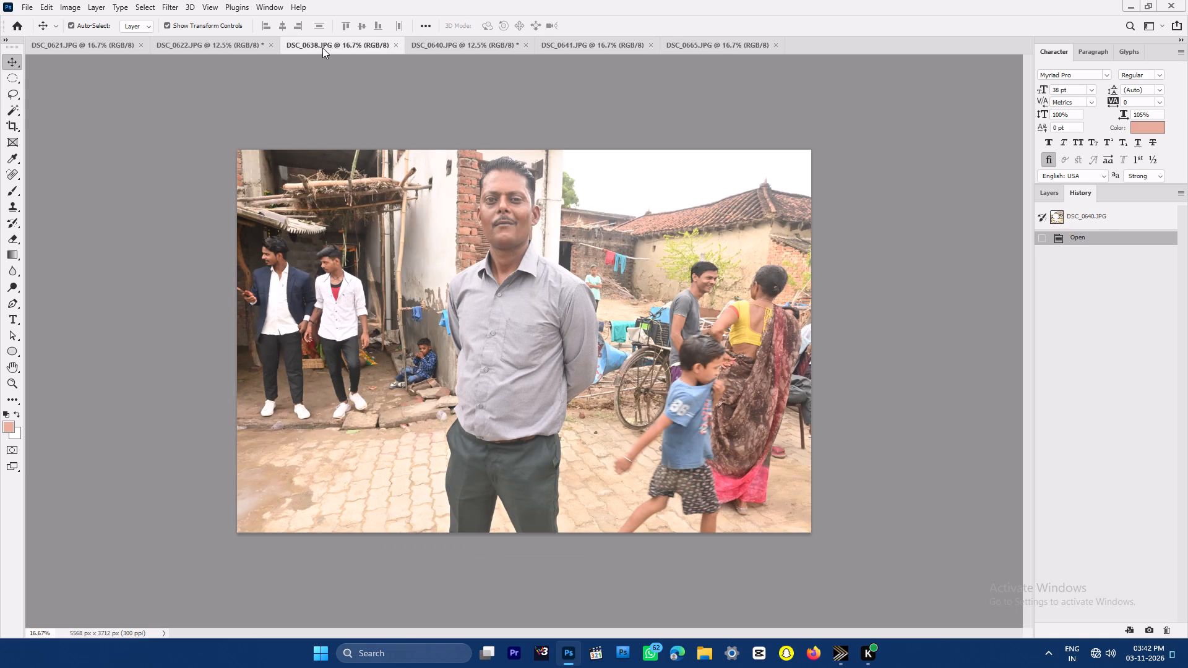
key(ctrl+space)
key(ctrl+space)
key(ctrl+space)
key(ctrl+space)
key(ctrl+space)
key(ctrl+space)
key(ctrl+space)
ctrl+drag(554, 169, 585, 255)
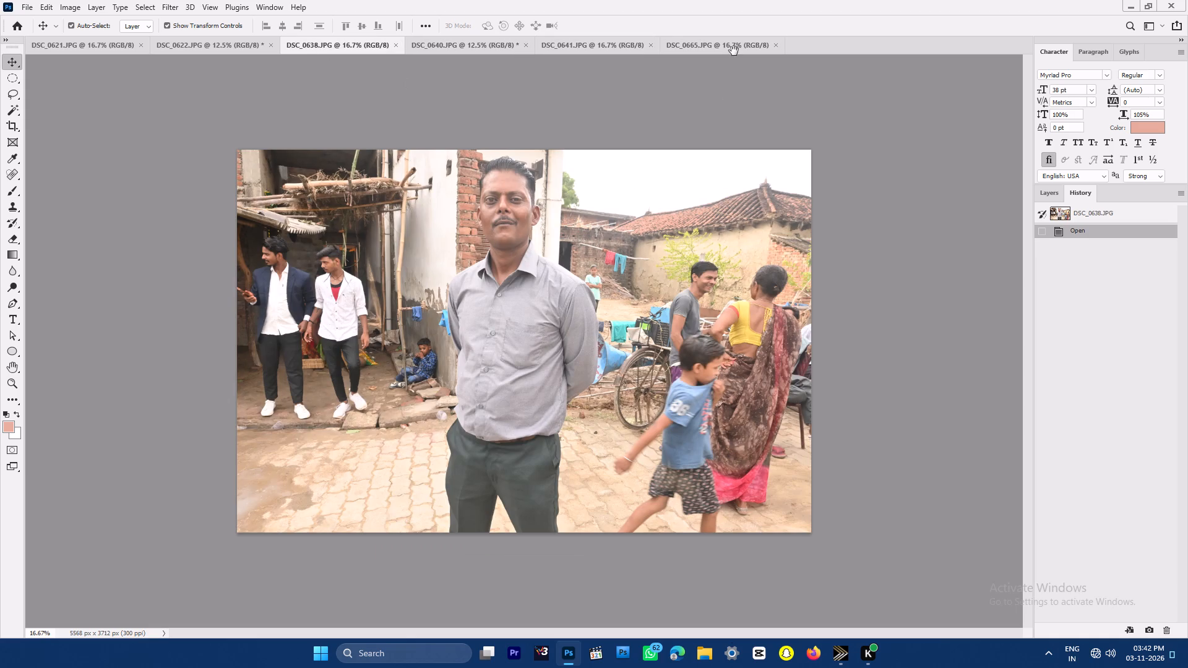
click(725, 47)
key(space)
ctrl+drag(533, 223, 605, 358)
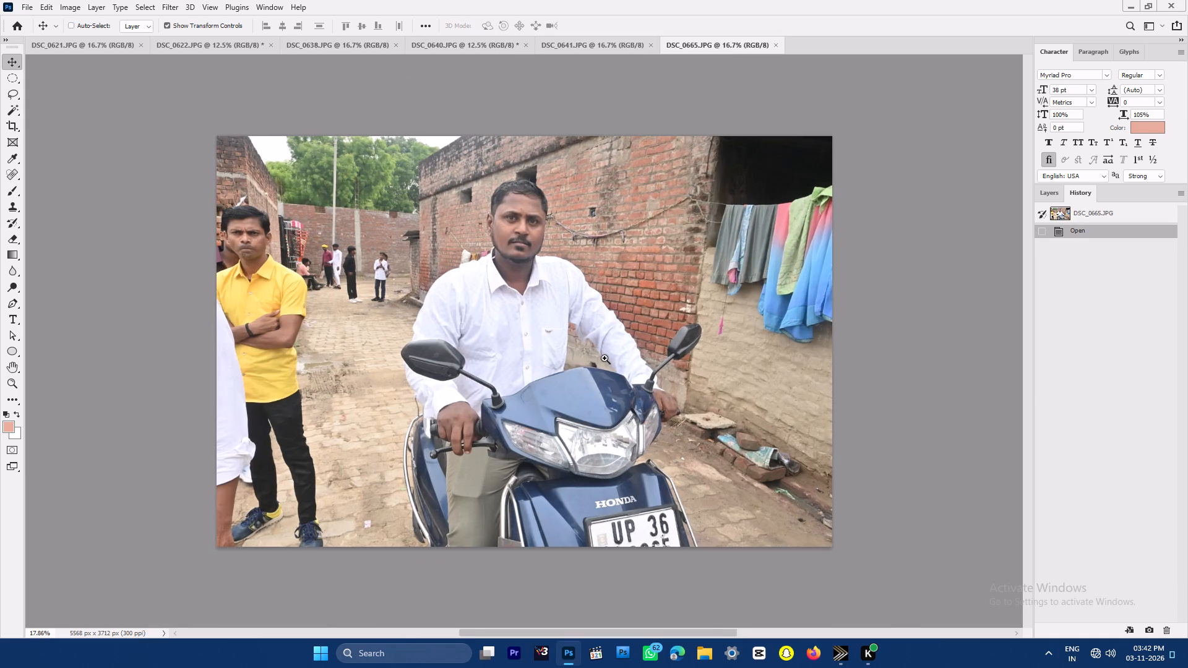
ctrl+drag(605, 358, 606, 361)
click(439, 46)
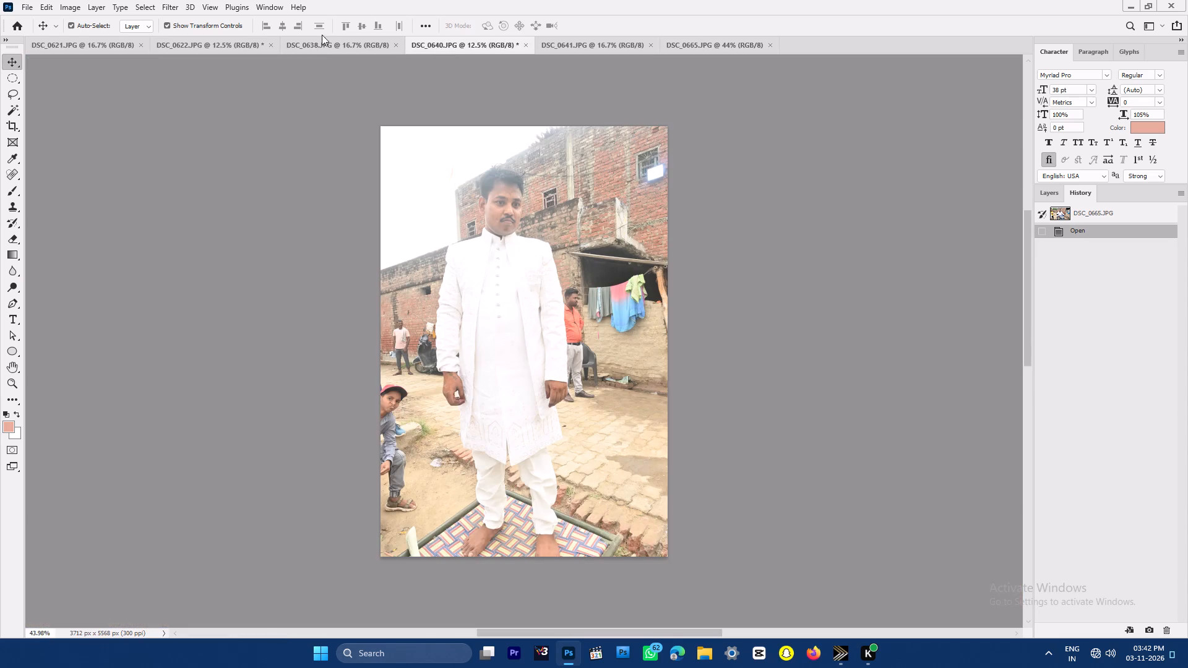
click(333, 46)
key(ctrl+space)
key(ctrl+space)
key(ctrl+space)
key(ctrl+space)
key(ctrl+space)
key(ctrl+space)
key(ctrl+space)
key(ctrl+space)
key(ctrl+space)
key(ctrl+space)
key(ctrl+space)
key(ctrl+space)
key(ctrl+space)
key(ctrl+space)
key(ctrl+space)
key(ctrl+space)
key(ctrl+space)
key(ctrl+space)
key(ctrl+space)
key(ctrl+space)
ctrl+drag(517, 190, 561, 288)
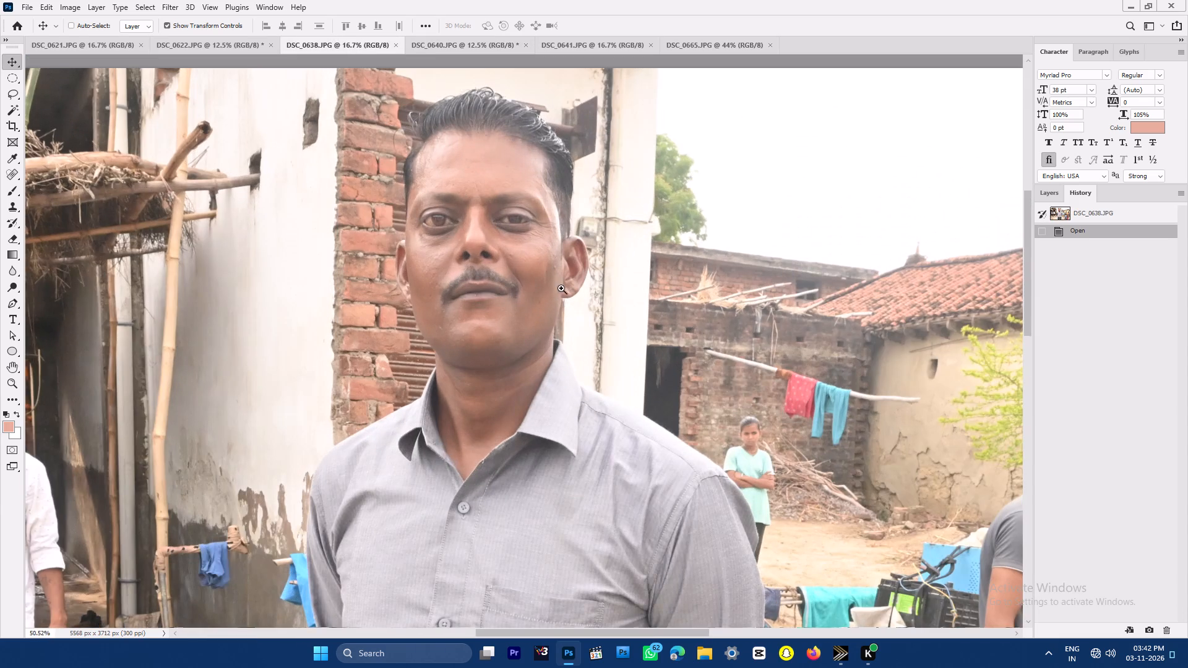
Close photo DSC_0638.
ctrl+drag(561, 288, 528, 242)
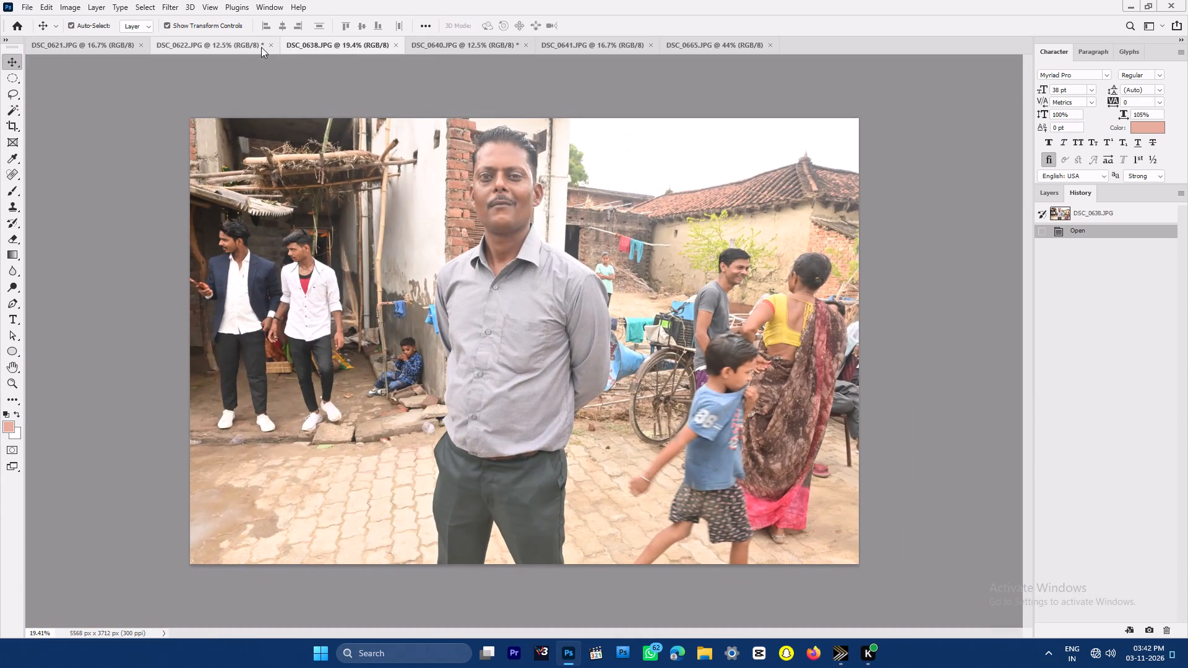
key(ctrl+w)
click(420, 205)
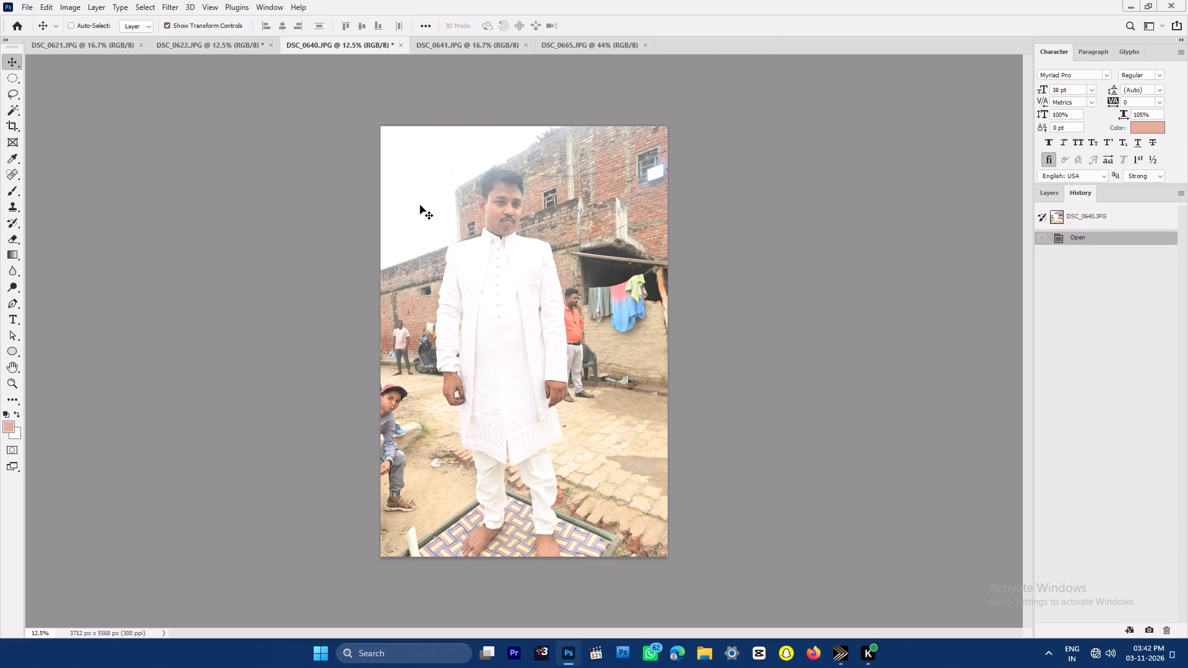
Open photo DSC_0644 from folder 40 on drive D.
key(ctrl+o)
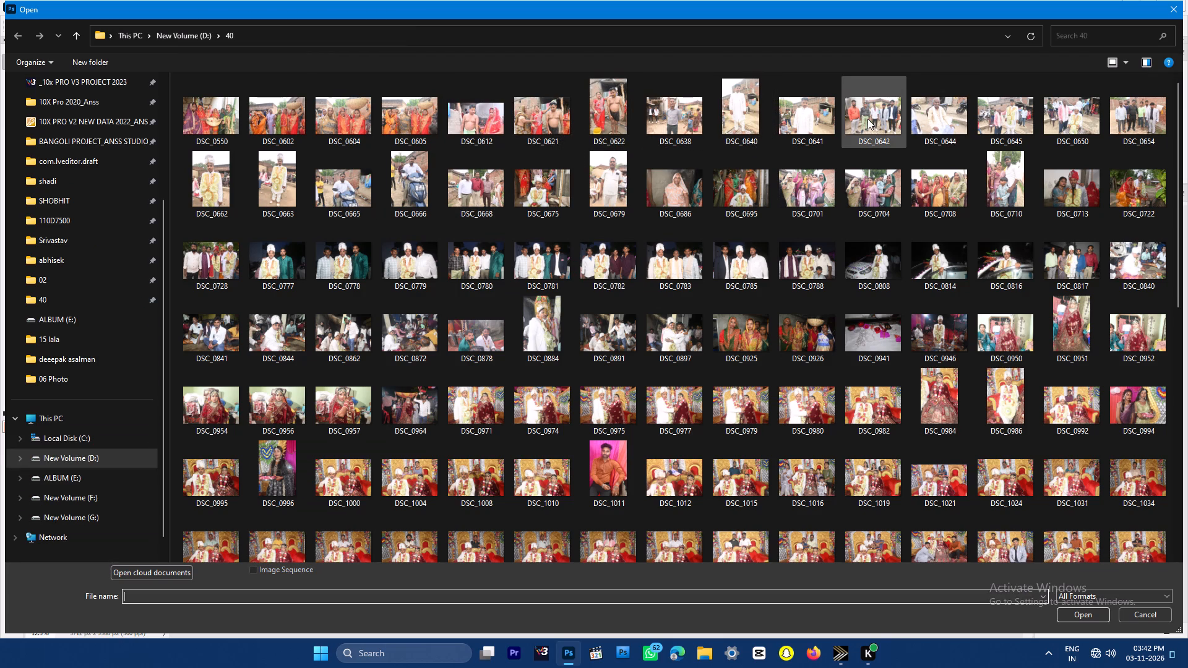
click(884, 119)
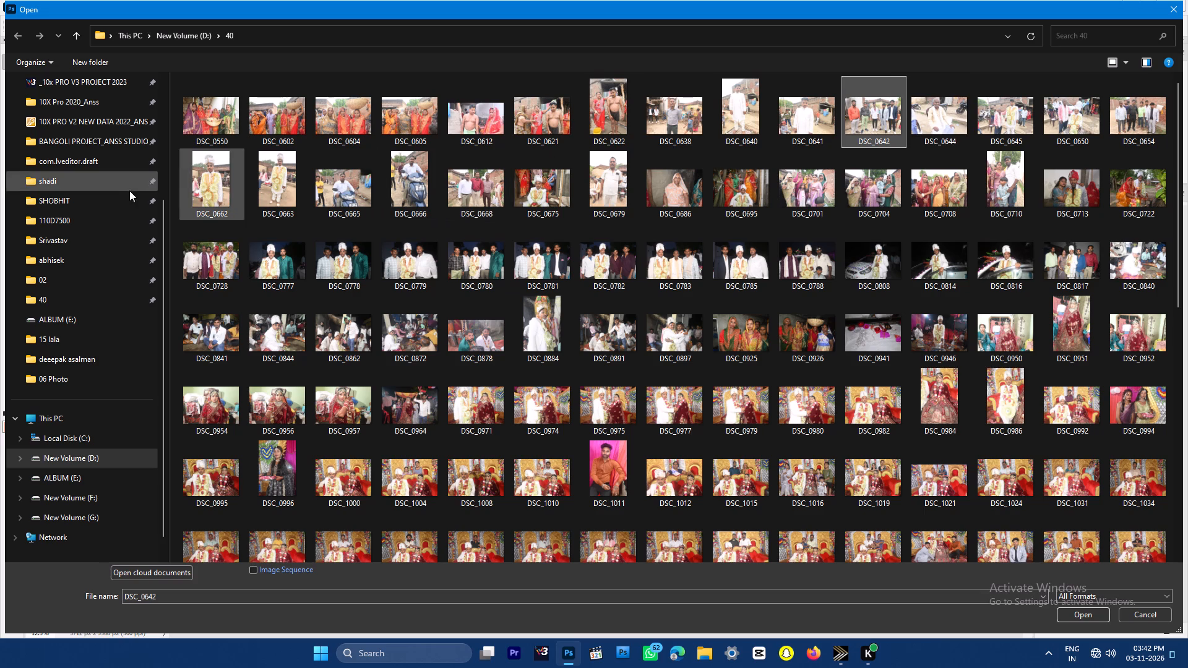
click(955, 127)
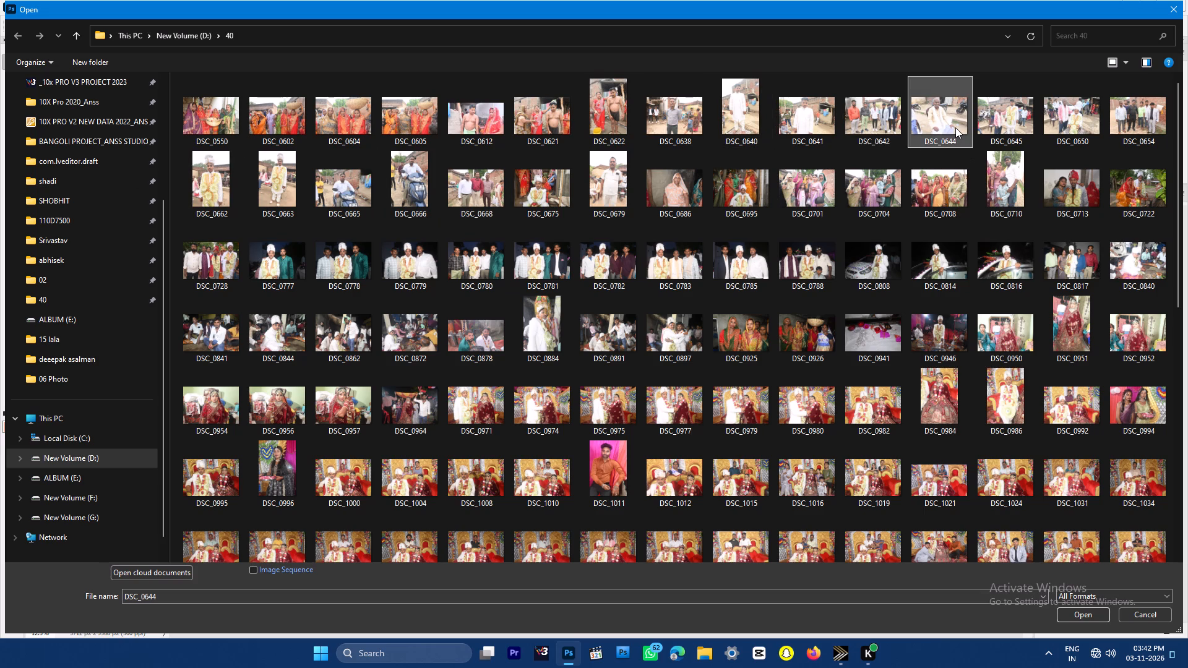
key(Return)
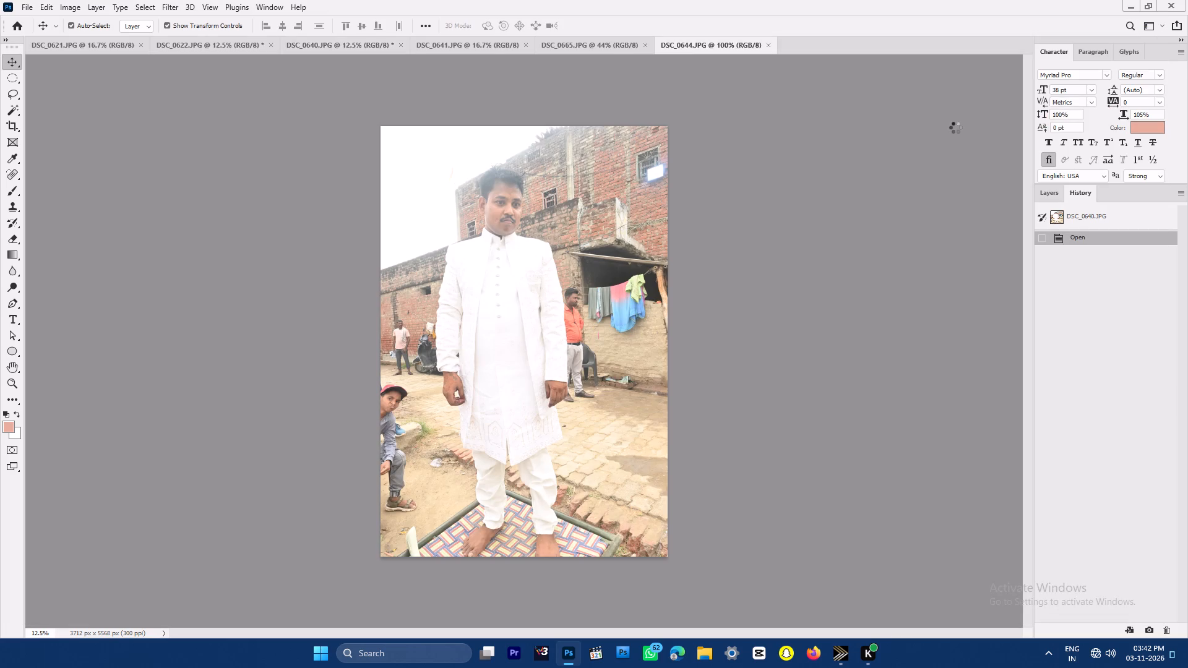
Examine the elderly man's face in DSC_0644 up close and look over DSC_0665 and the full DSC_0641 photo.
click(601, 52)
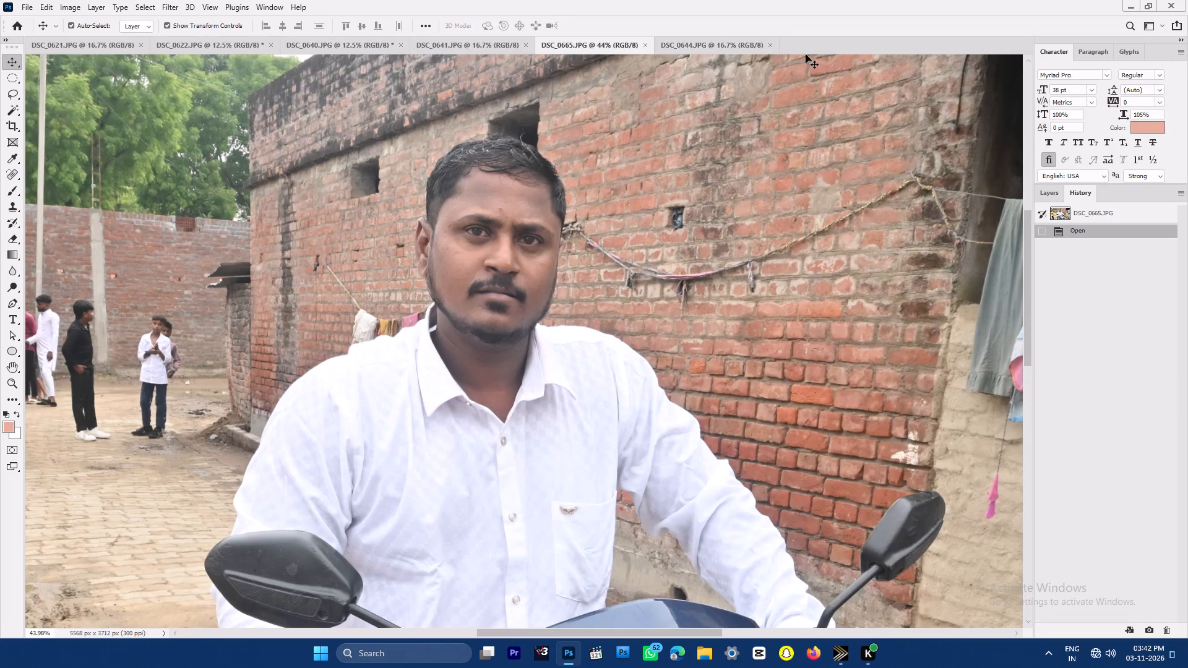
click(733, 45)
key(ctrl+space)
key(ctrl+space)
key(ctrl+space)
key(ctrl+space)
key(ctrl+space)
key(ctrl+space)
key(ctrl+space)
key(ctrl+space)
key(ctrl+space)
ctrl+drag(468, 230, 522, 361)
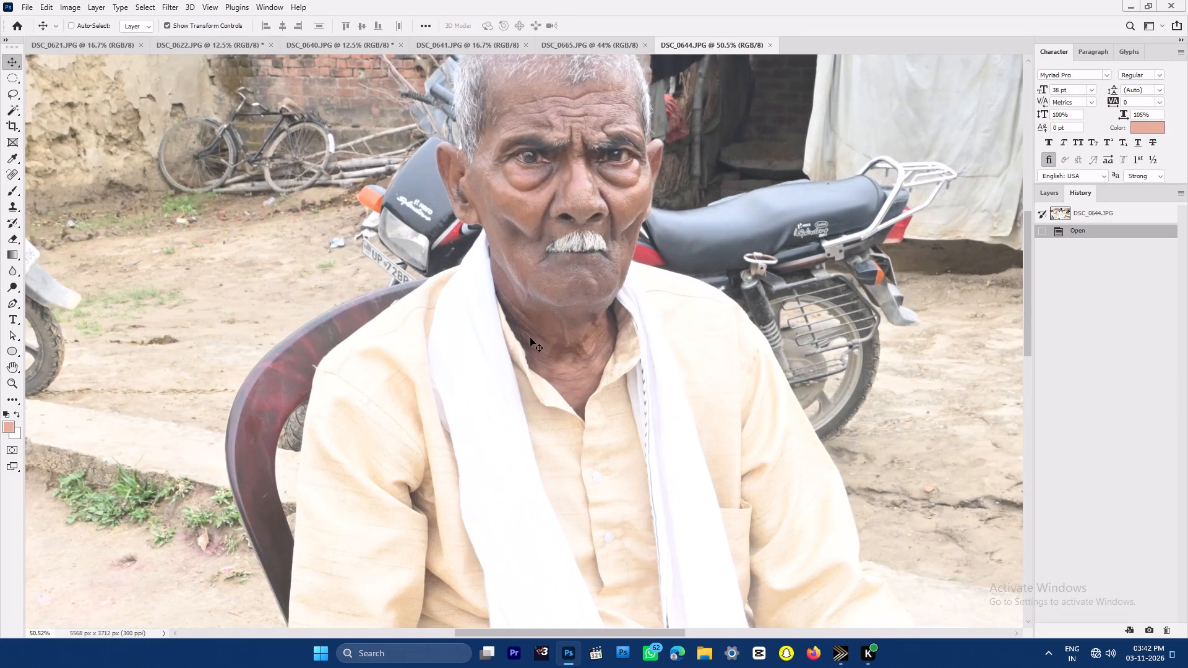
key(ctrl+0)
click(601, 47)
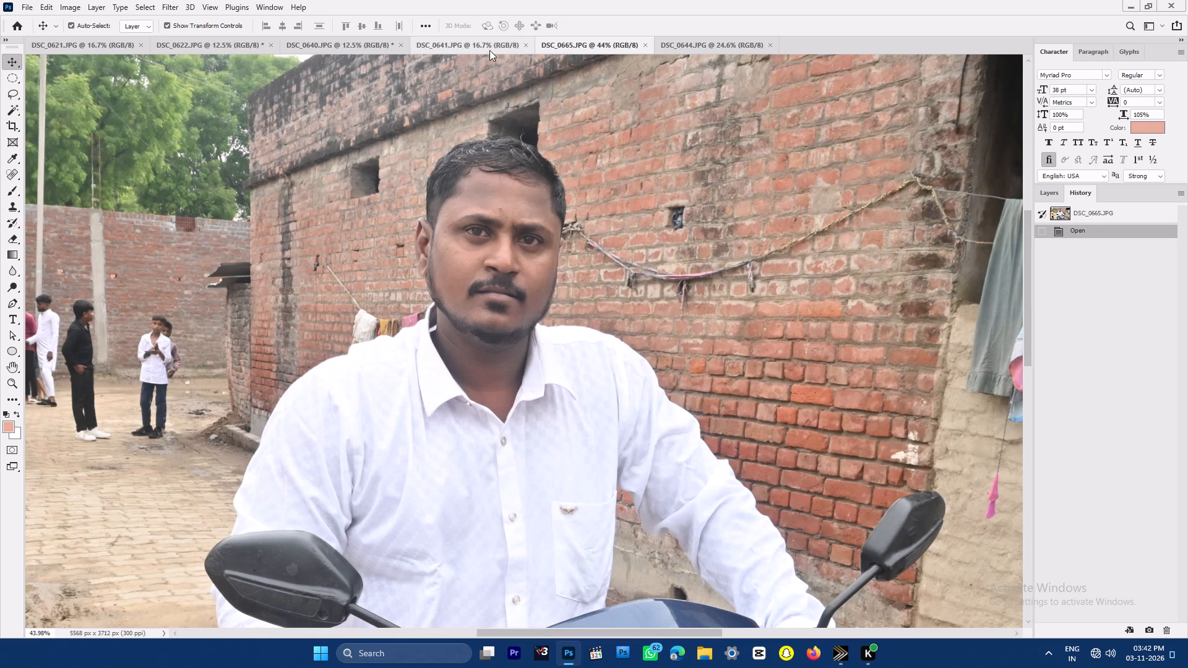
click(456, 46)
key(ctrl+0)
key(v)
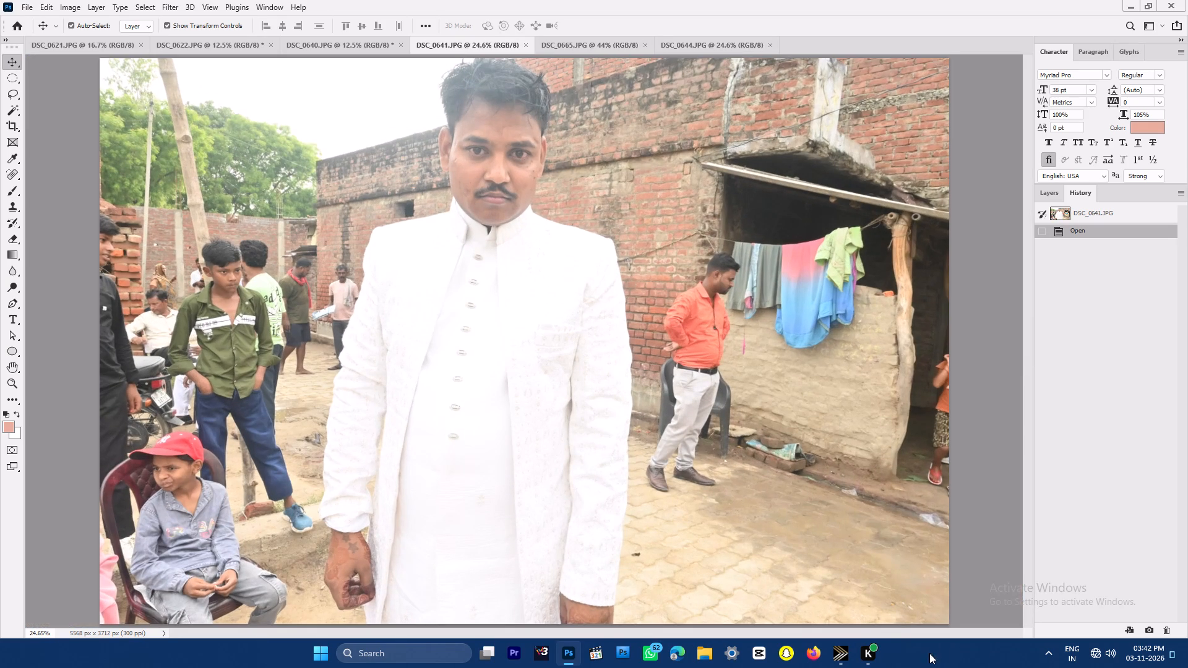